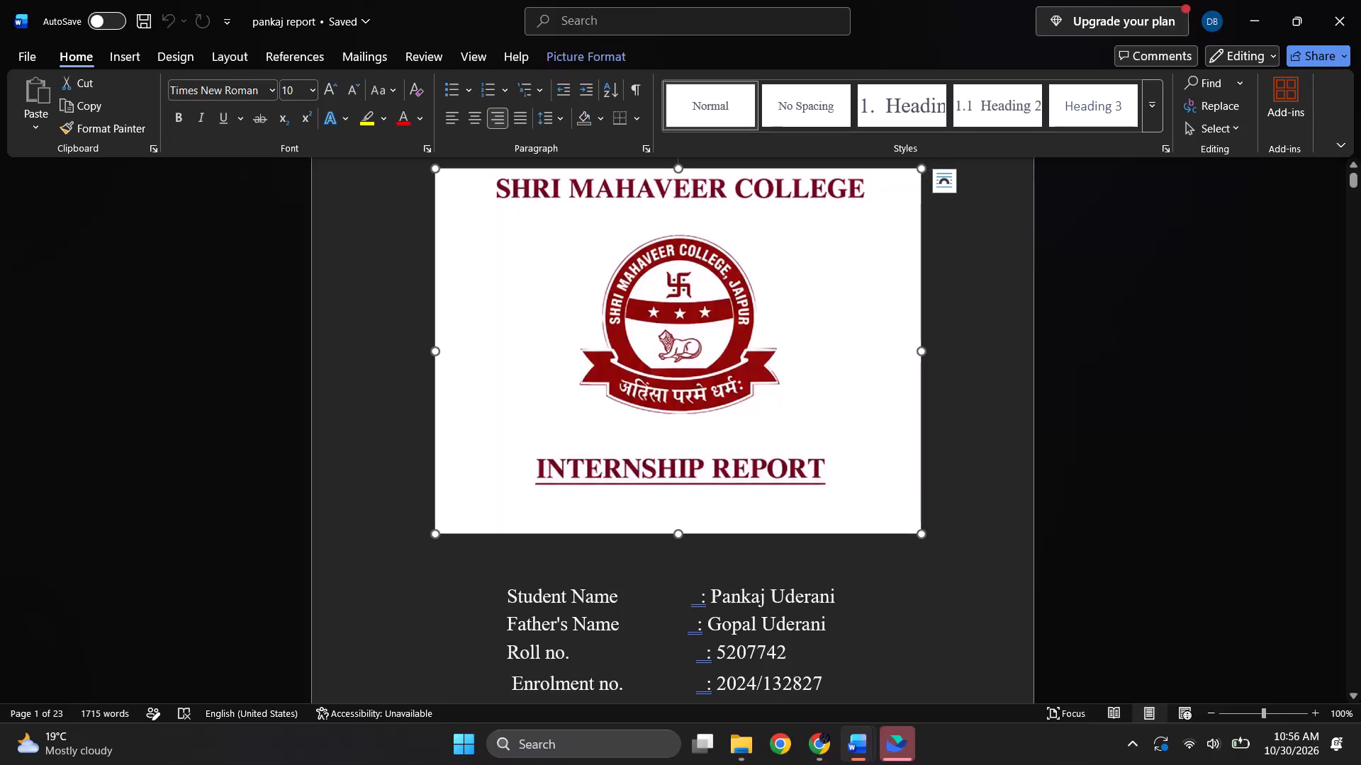
Copy the Shri Mahaveer College internship report cover picture into the blank first page of Document (1).
key("ctrl+c")
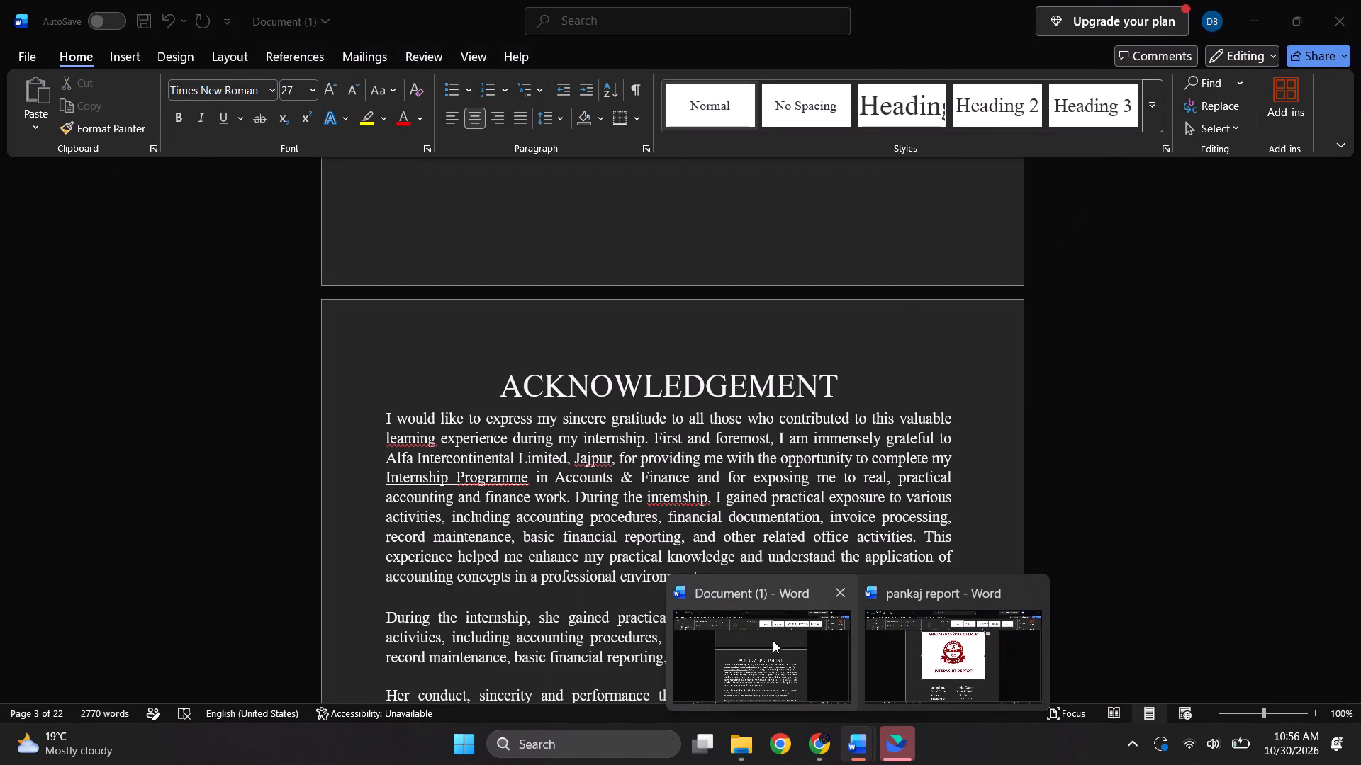
left_click(775, 642)
scroll(705, 516, "up", 12)
scroll(705, 516, "up", 12)
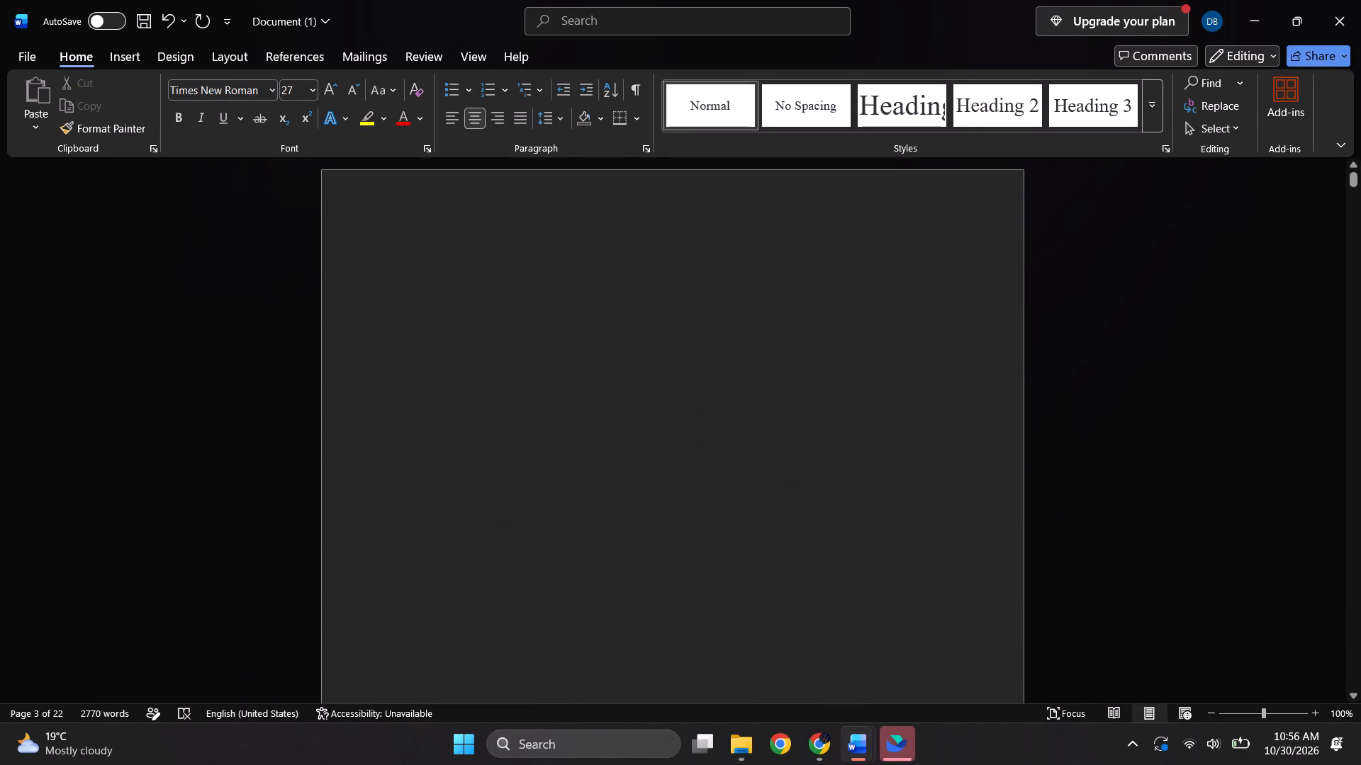
left_click(637, 333)
key("ctrl+v")
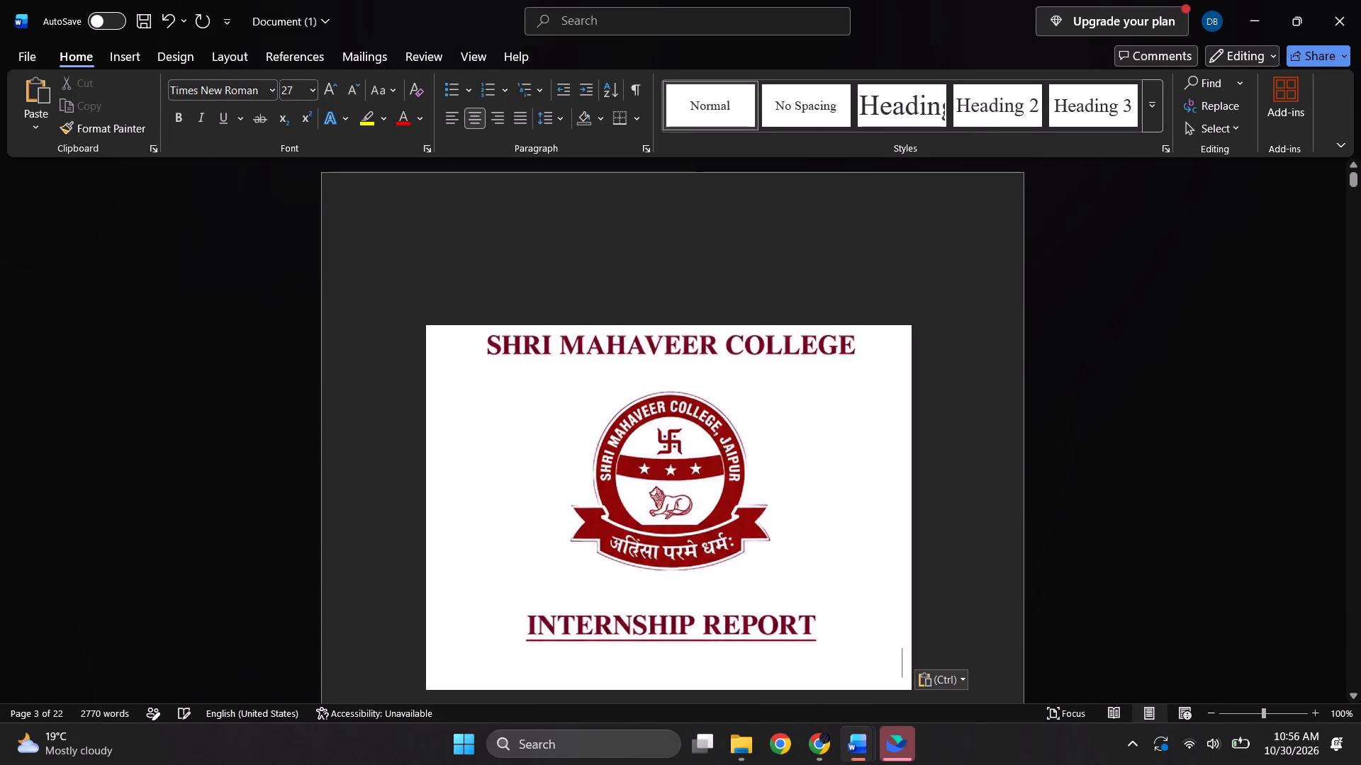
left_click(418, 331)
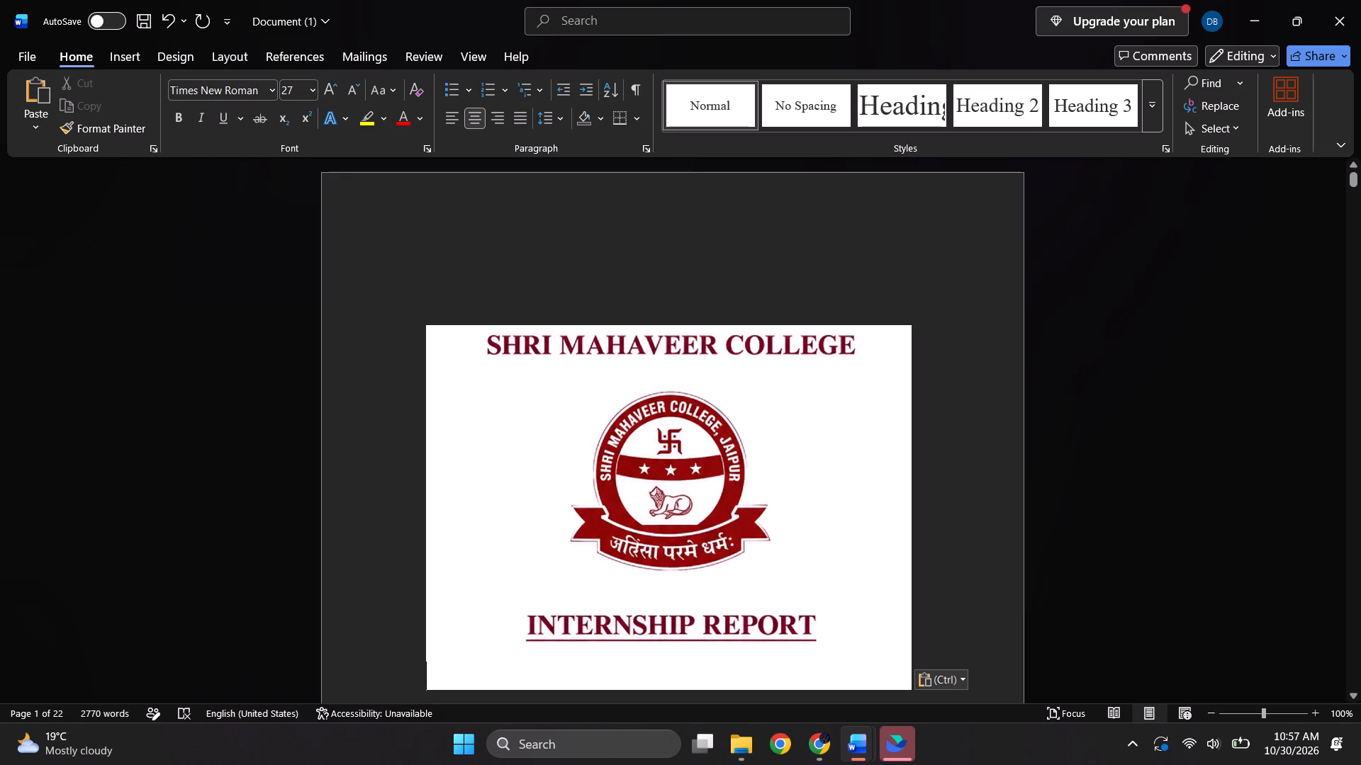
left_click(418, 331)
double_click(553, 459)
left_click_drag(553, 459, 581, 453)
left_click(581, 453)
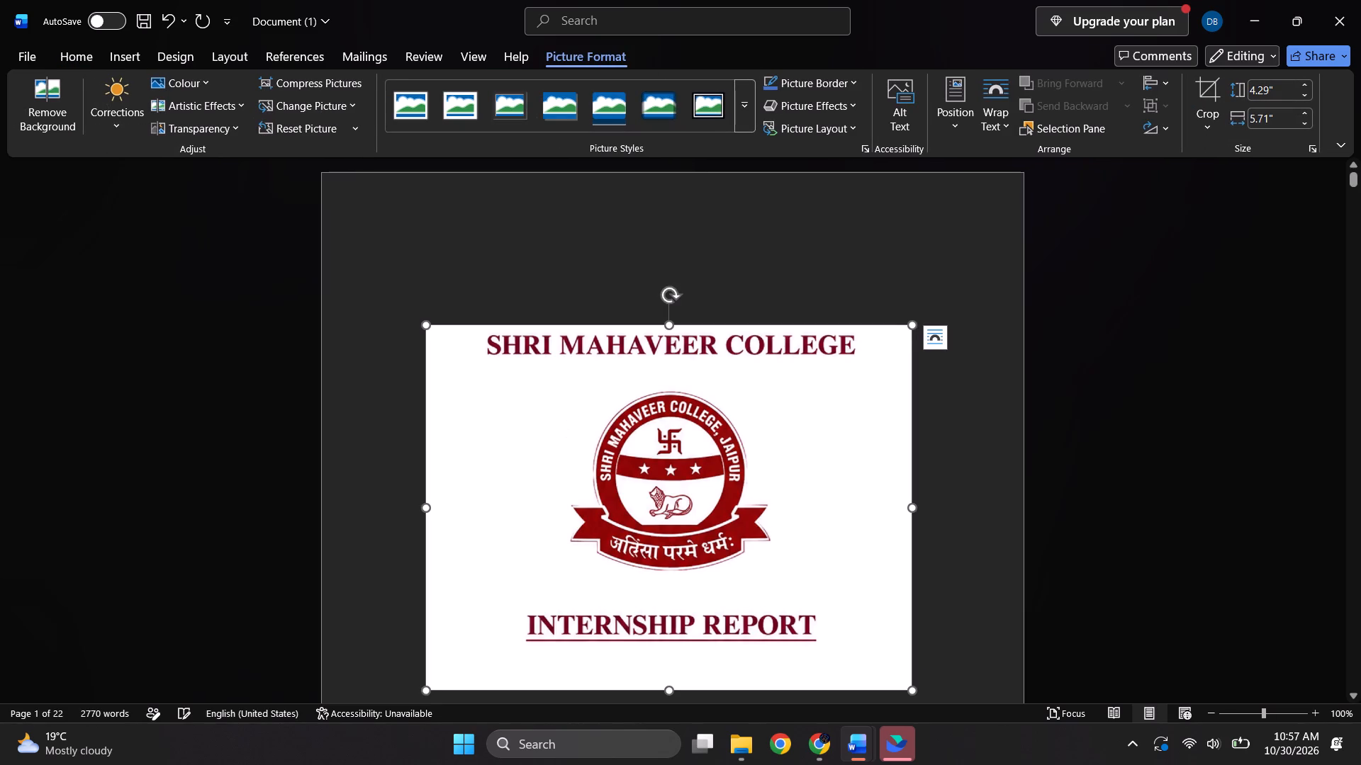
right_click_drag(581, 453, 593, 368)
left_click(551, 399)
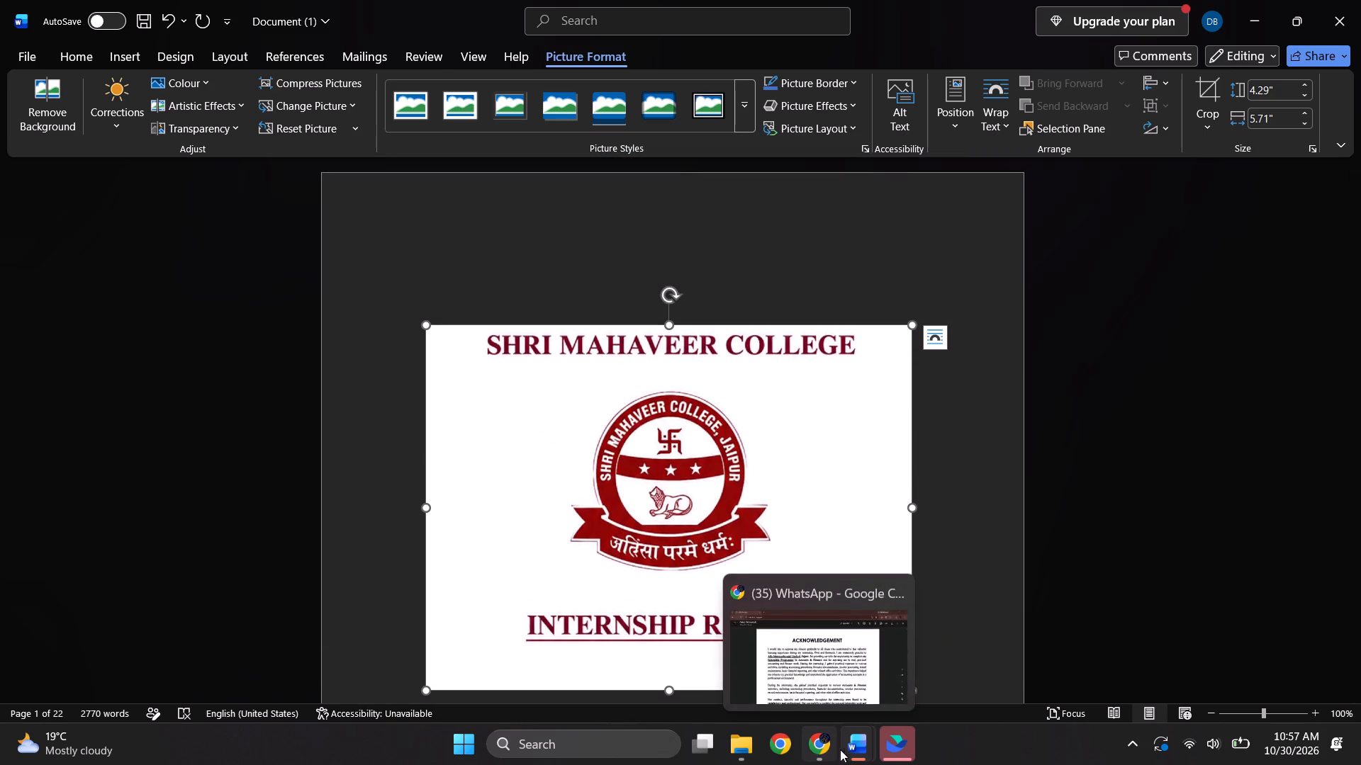
Copy the cover page's student details block, from Student Name through Faculty Supervisor, in the pankaj report document.
left_click(892, 666)
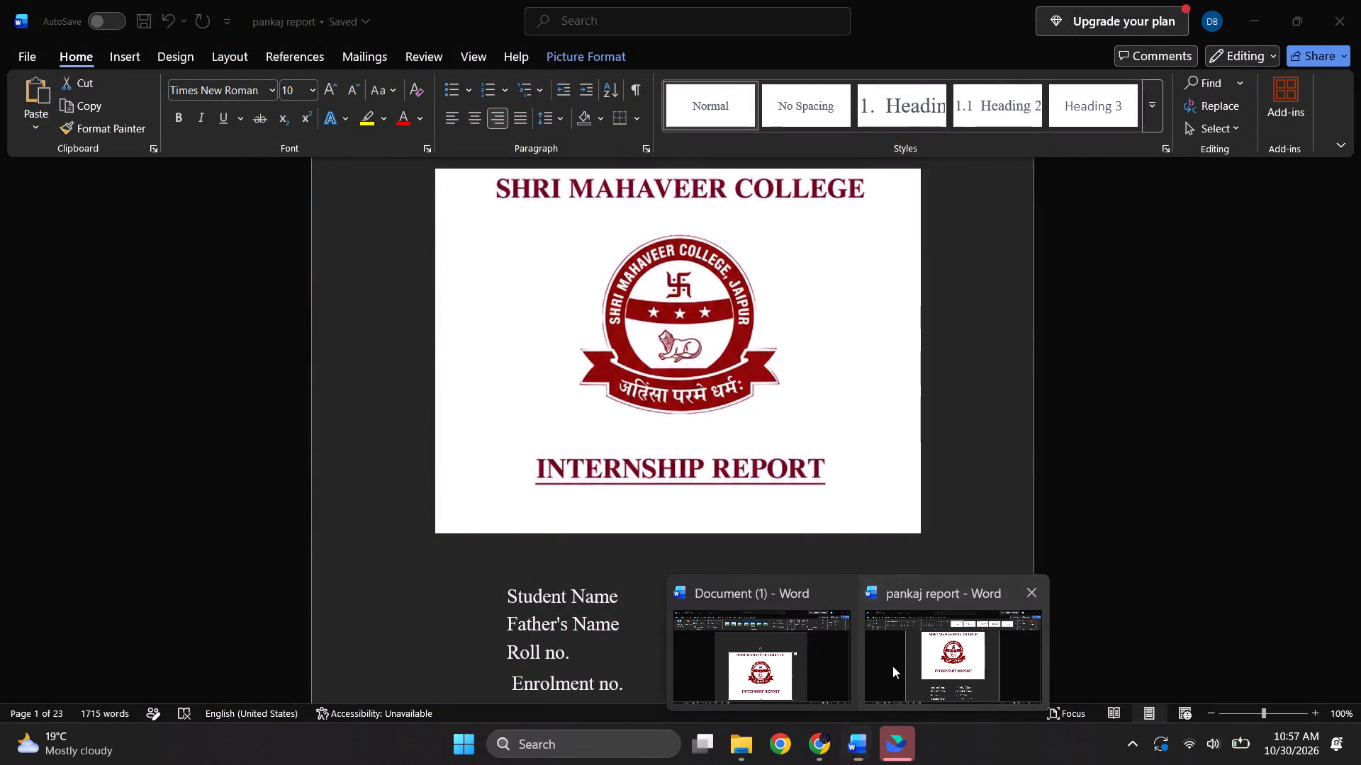
scroll(829, 550, "up", 2)
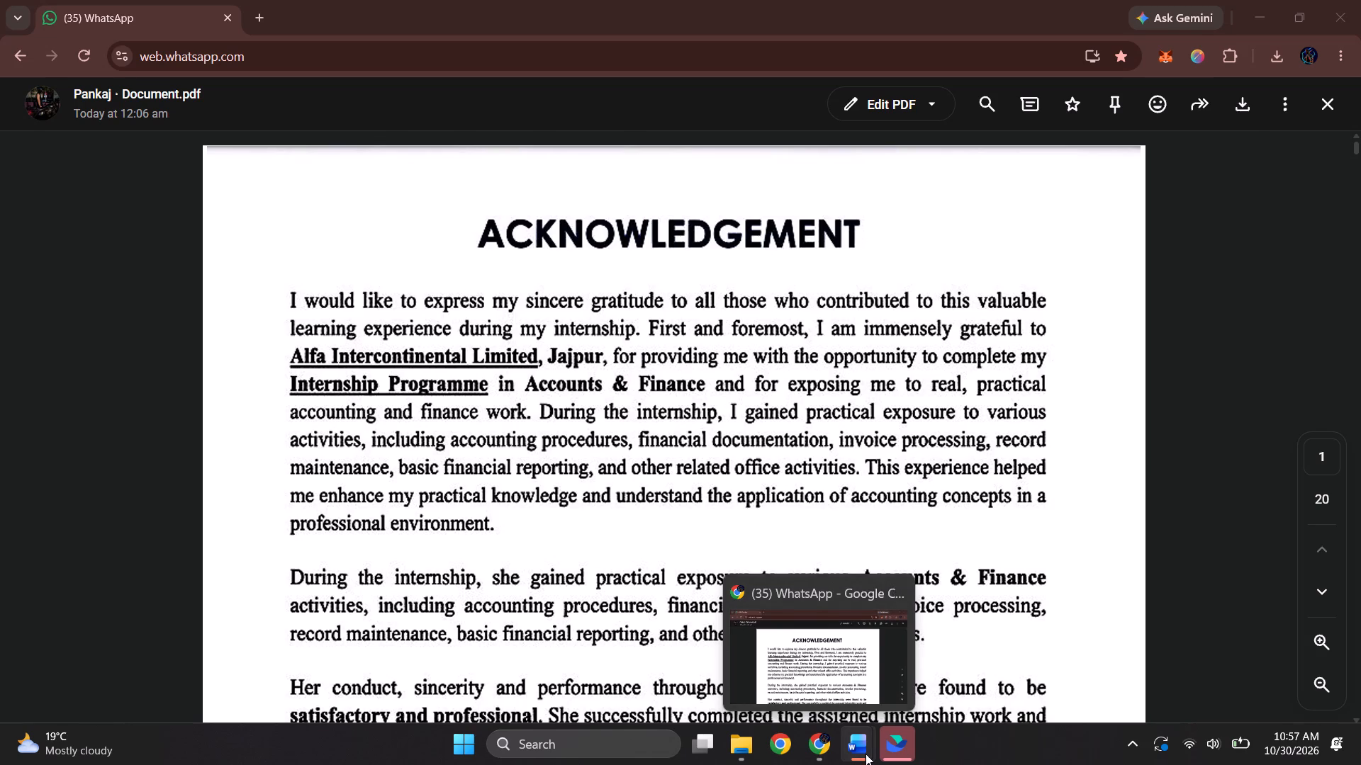
left_click(554, 586)
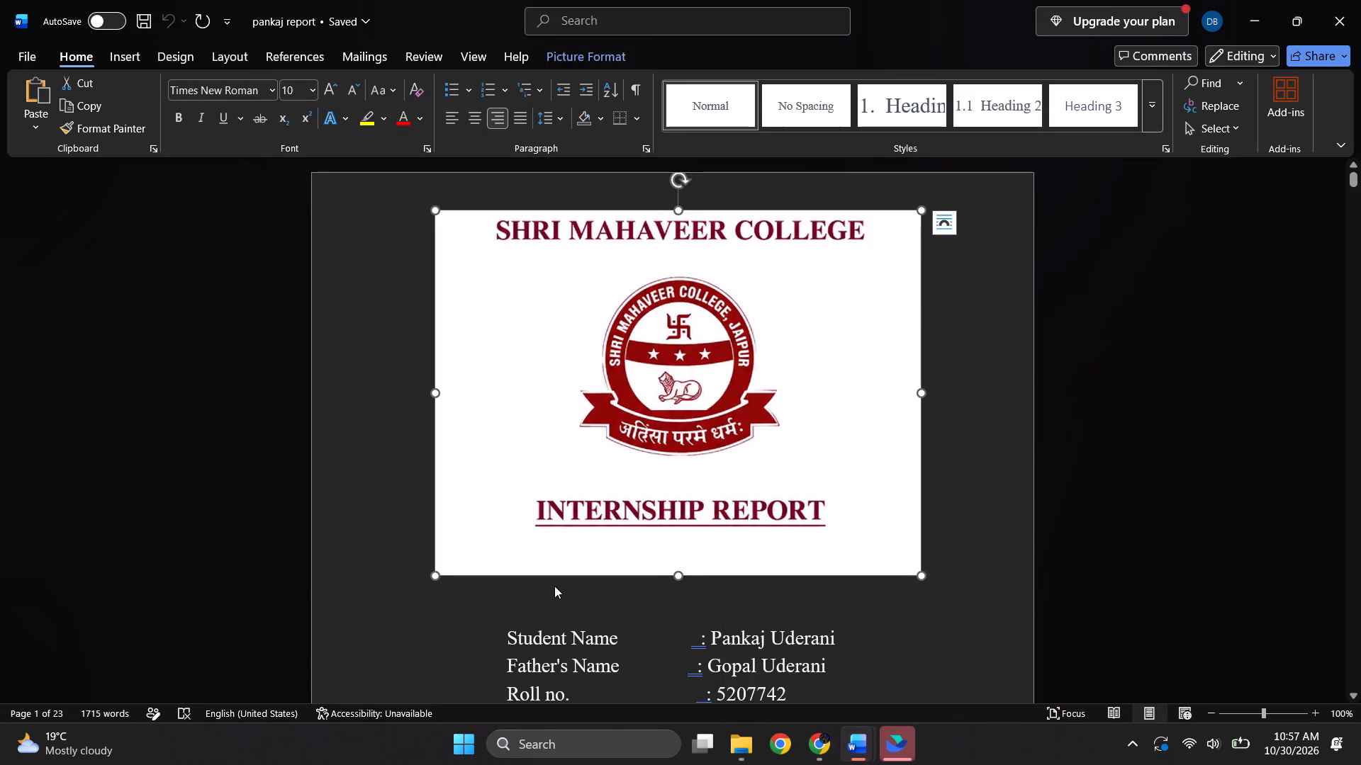
scroll(554, 586, "down", 1)
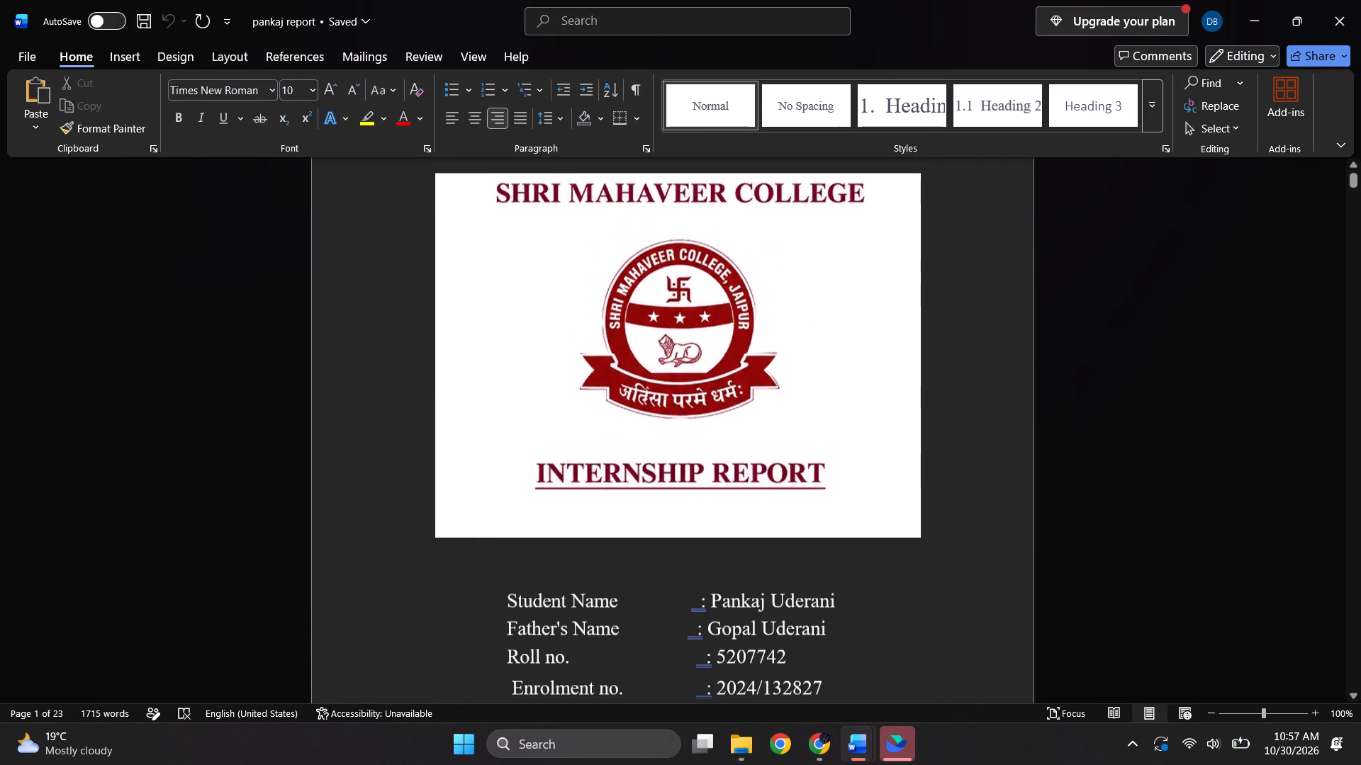
left_click(520, 605)
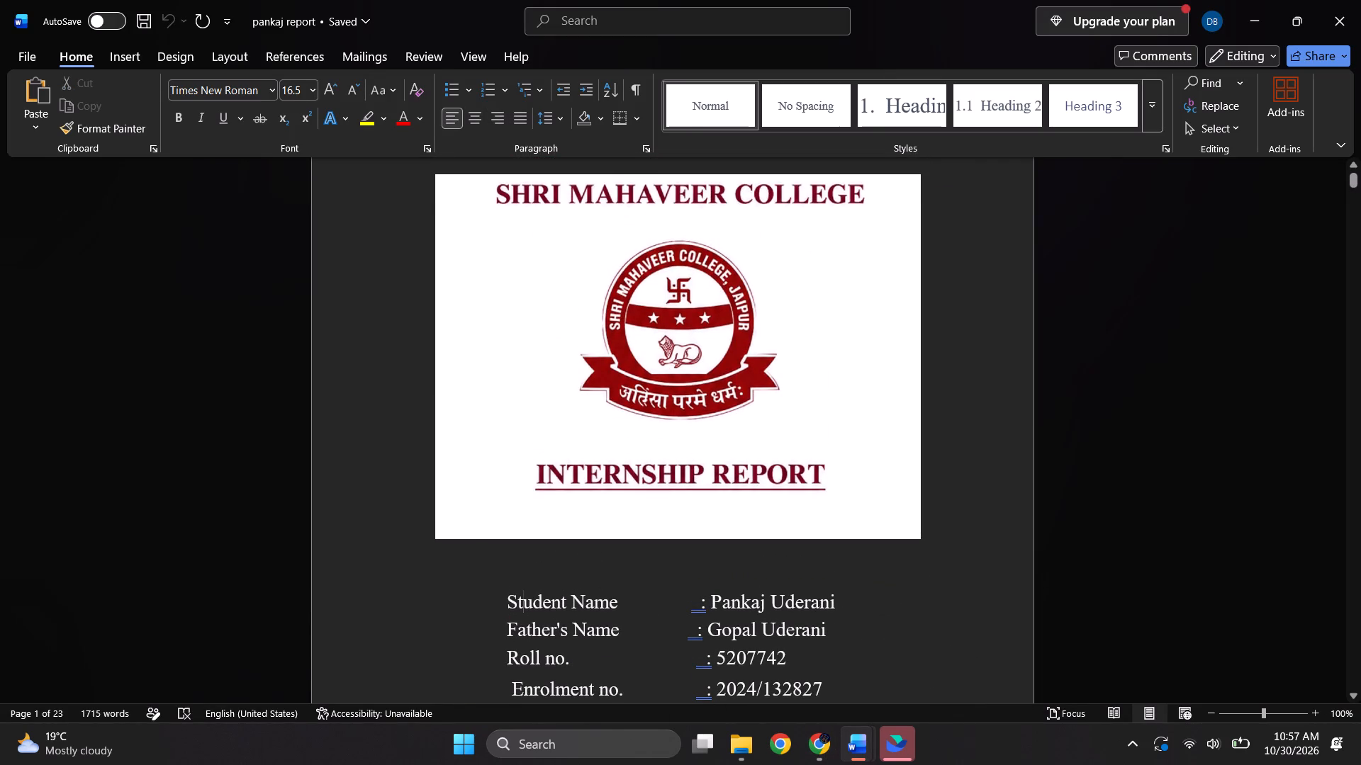
left_click(510, 602)
left_click_drag(510, 602, 822, 657)
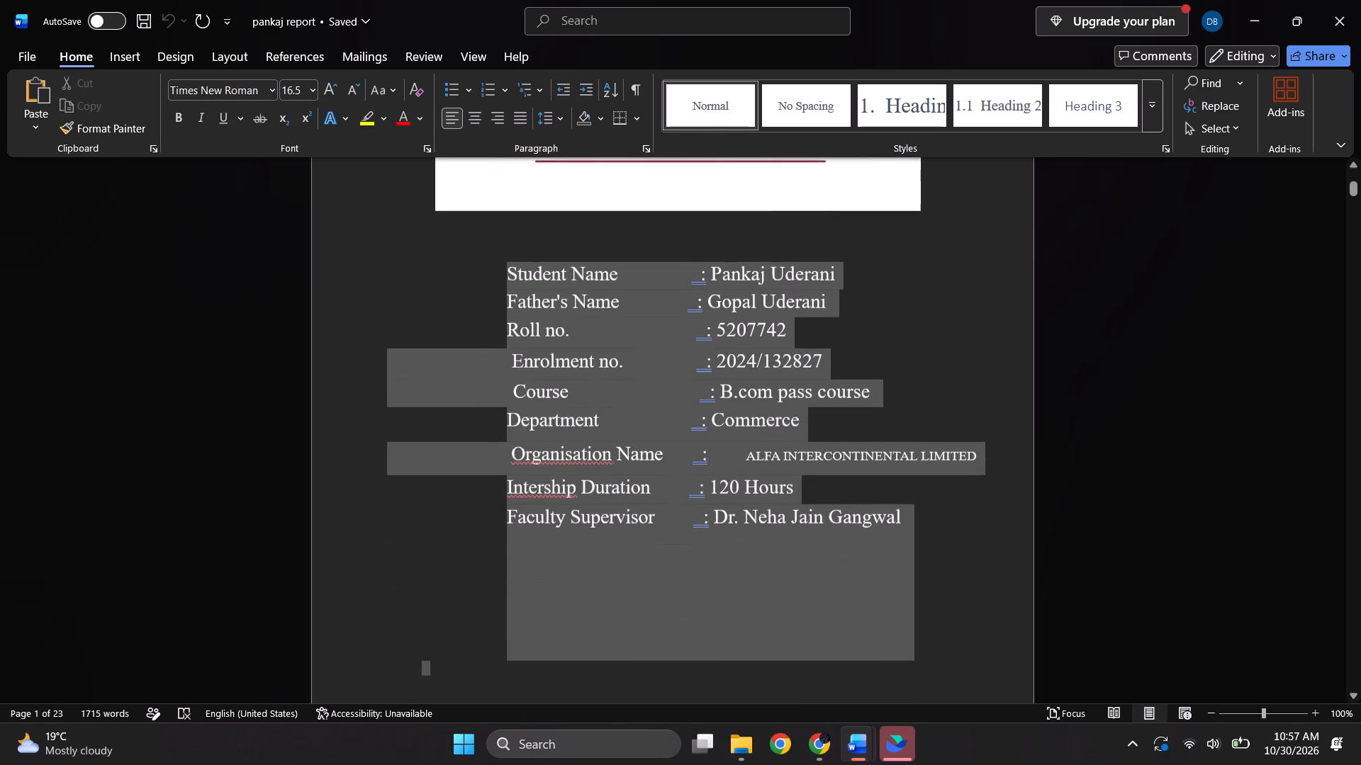
left_click_drag(822, 657, 924, 526)
key("ctrl+c")
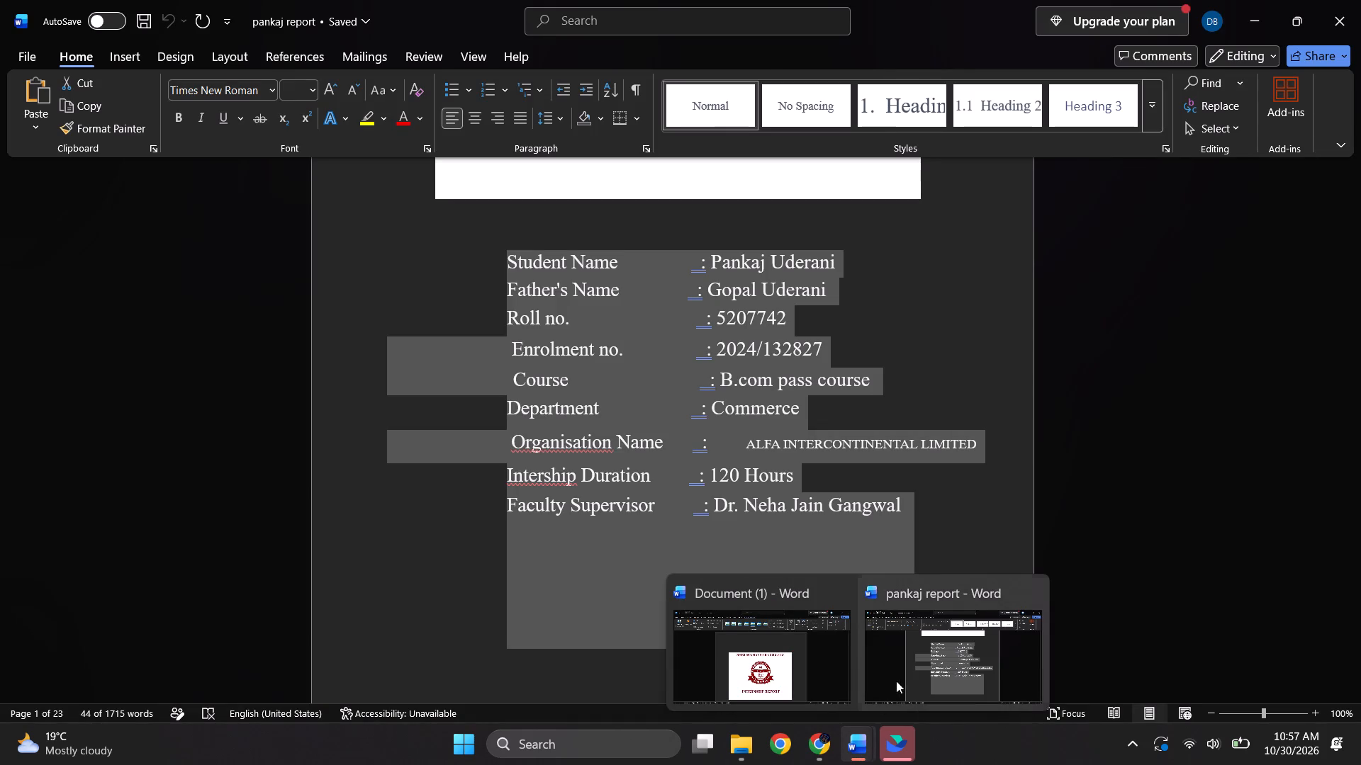
Switch back to Document (1) and show its paragraph marks.
left_click(788, 671)
left_click(654, 452)
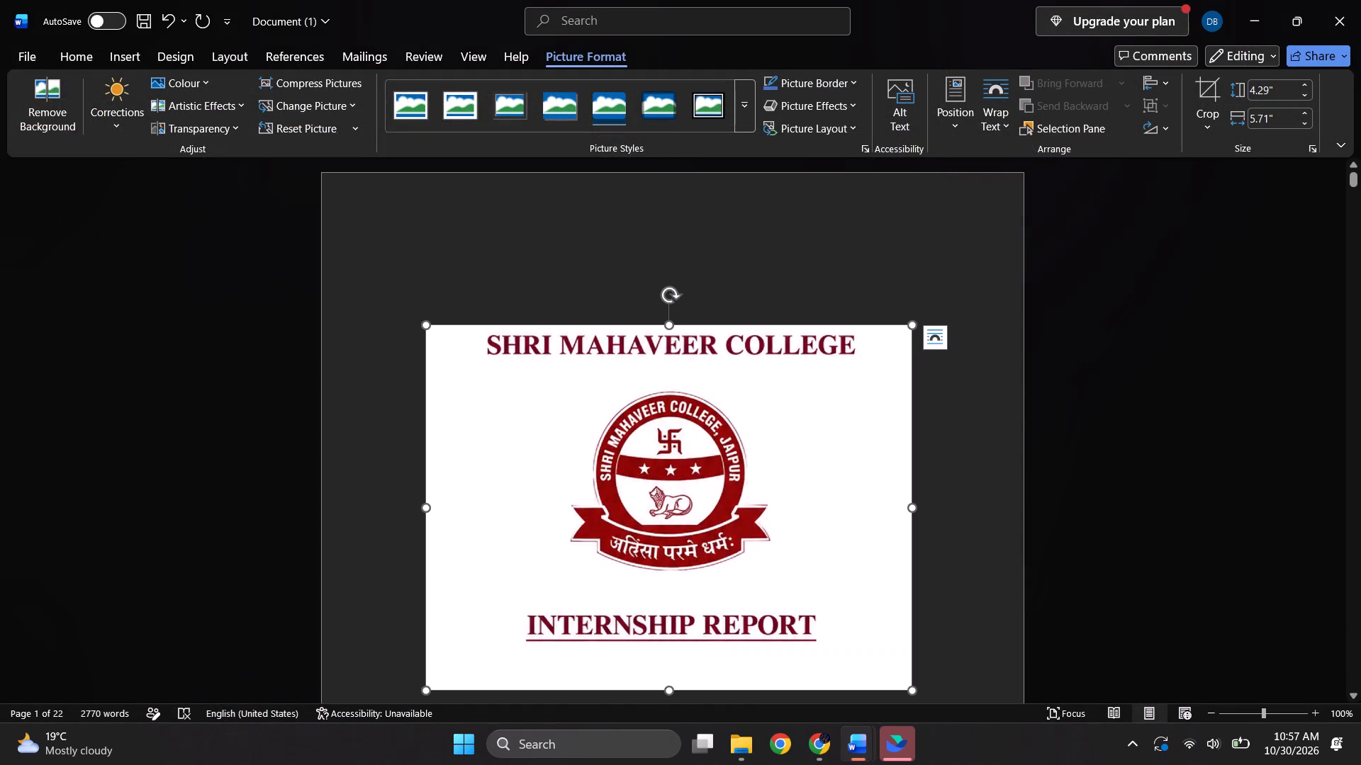
left_click_drag(654, 452, 655, 390)
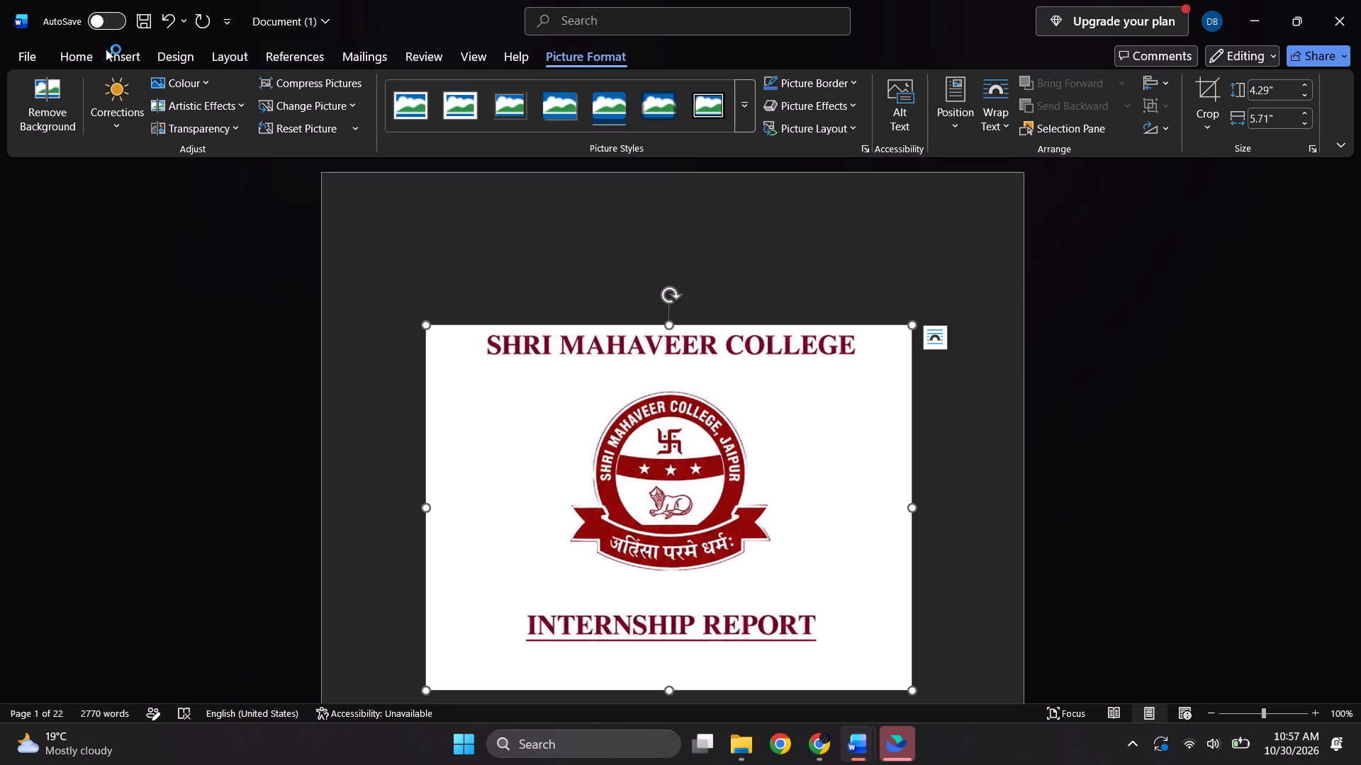
left_click(69, 53)
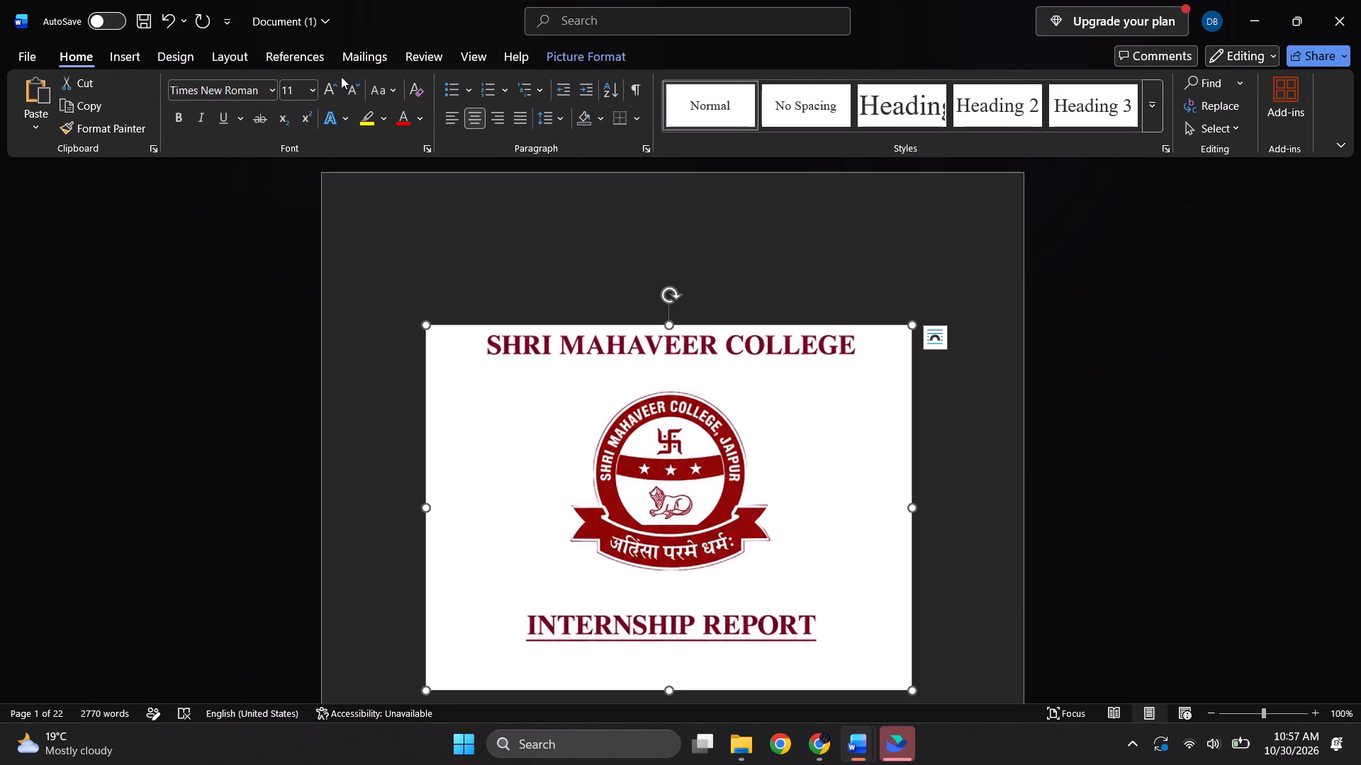
left_click(639, 95)
Delete one of the two blank body paragraphs above the cover picture on the first page.
left_click(384, 222)
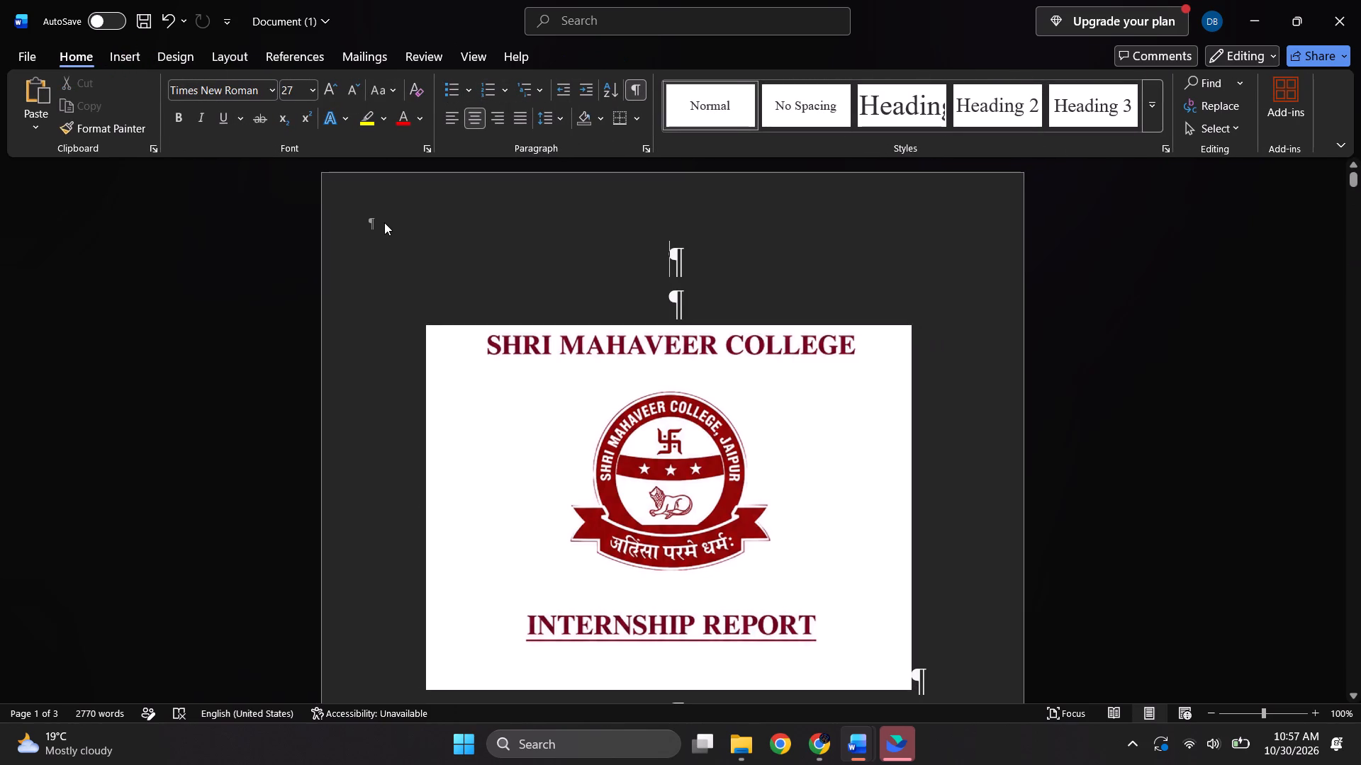
key("Down")
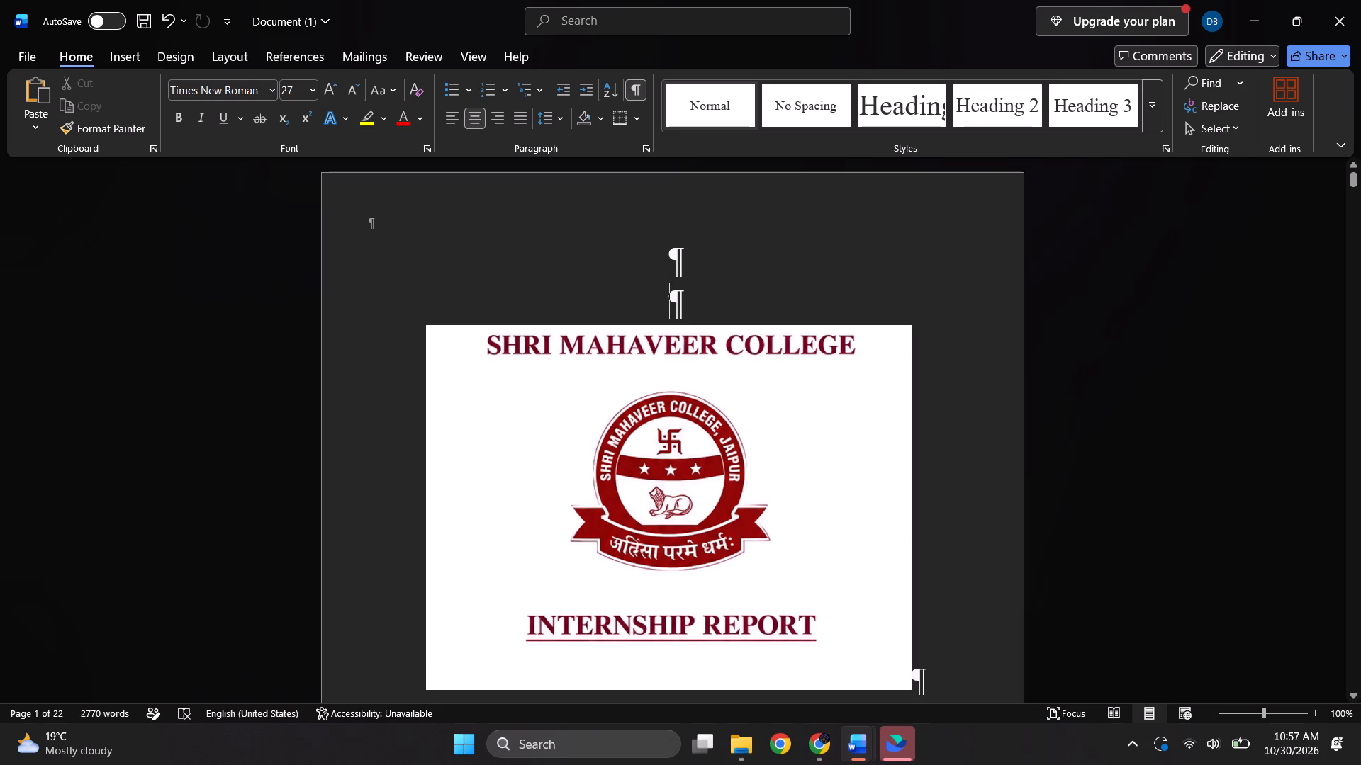
key("Right")
key("Up")
key("Right")
key("Up")
key("BackSpace")
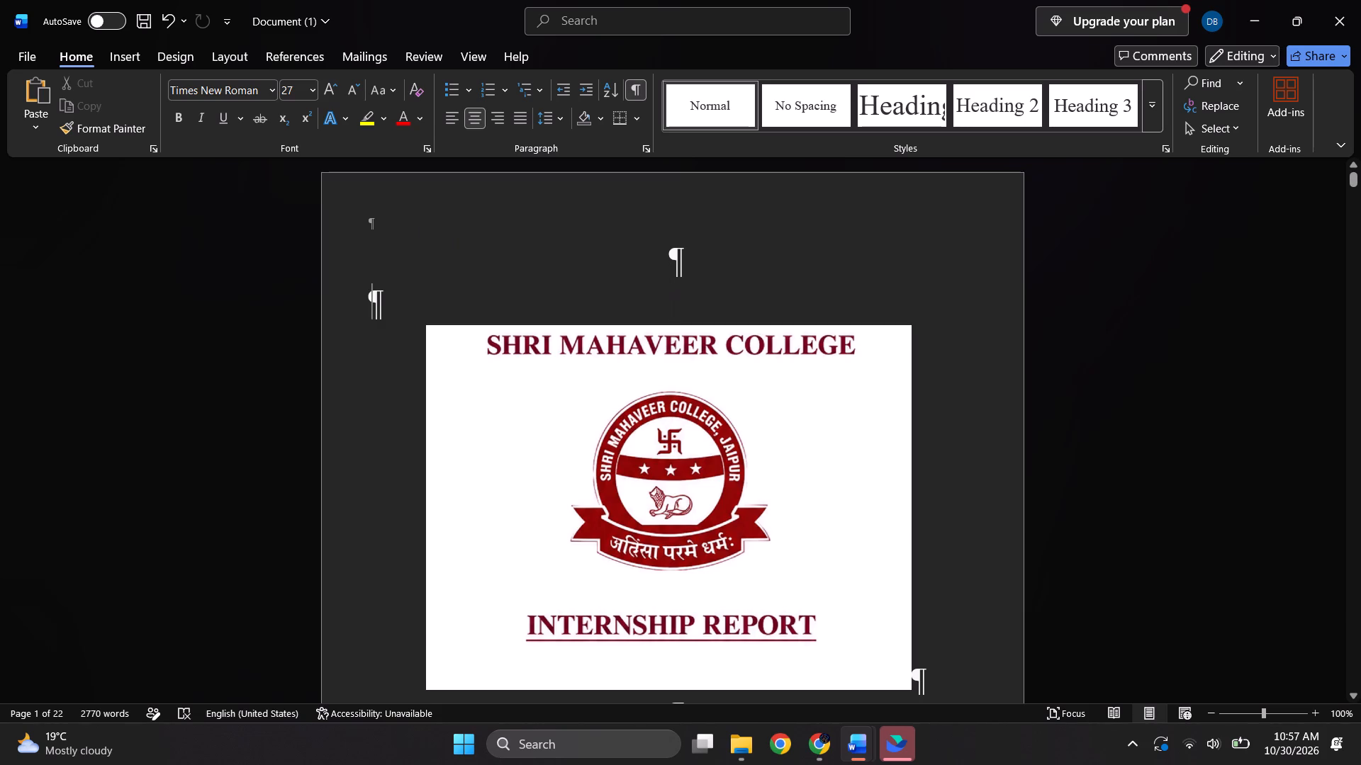
key("BackSpace")
key("Right")
key("Up")
key("BackSpace")
key("BackSpace")
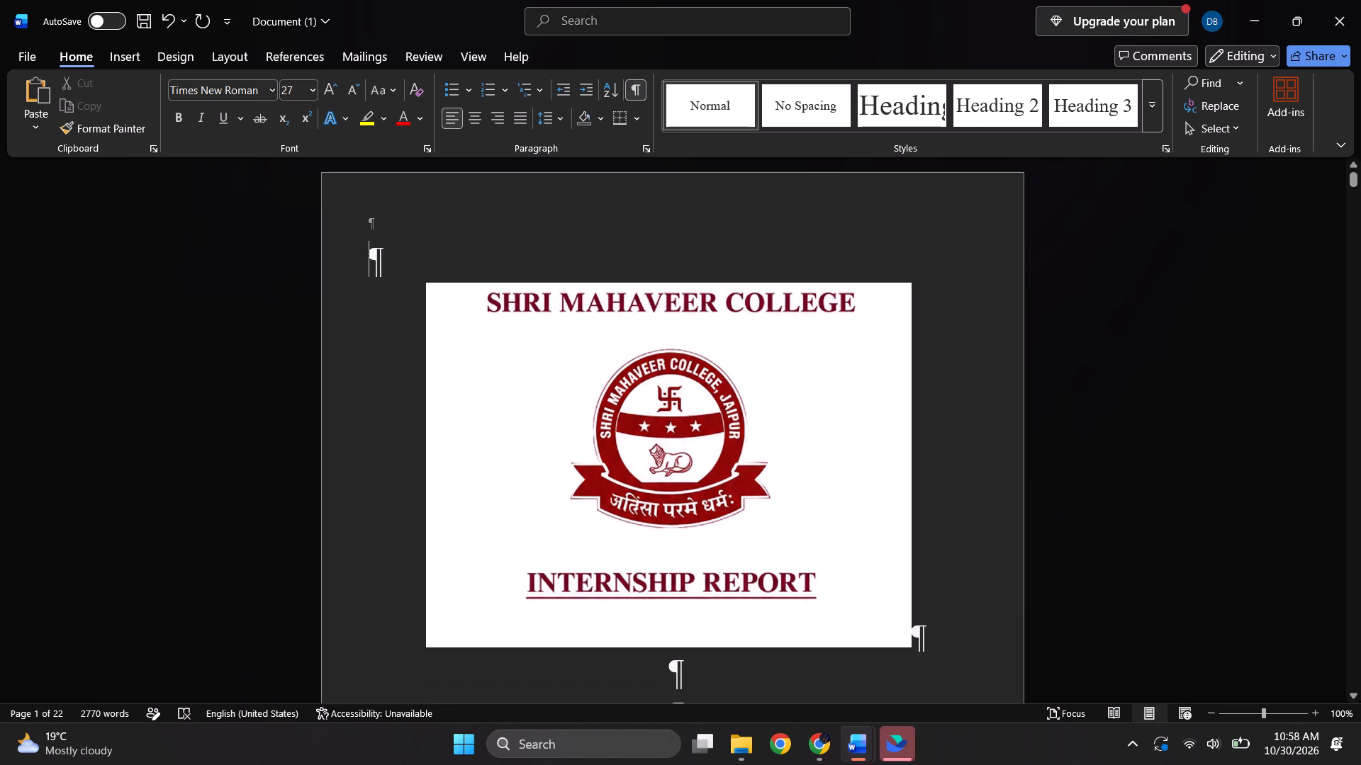
Delete the remaining blank body paragraph above the cover picture so the picture starts at the top of the page body.
key("Left")
key("Up")
key("Up")
key("Up")
key("Right")
key("Down")
key("Down")
scroll(857, 482, "up", 1)
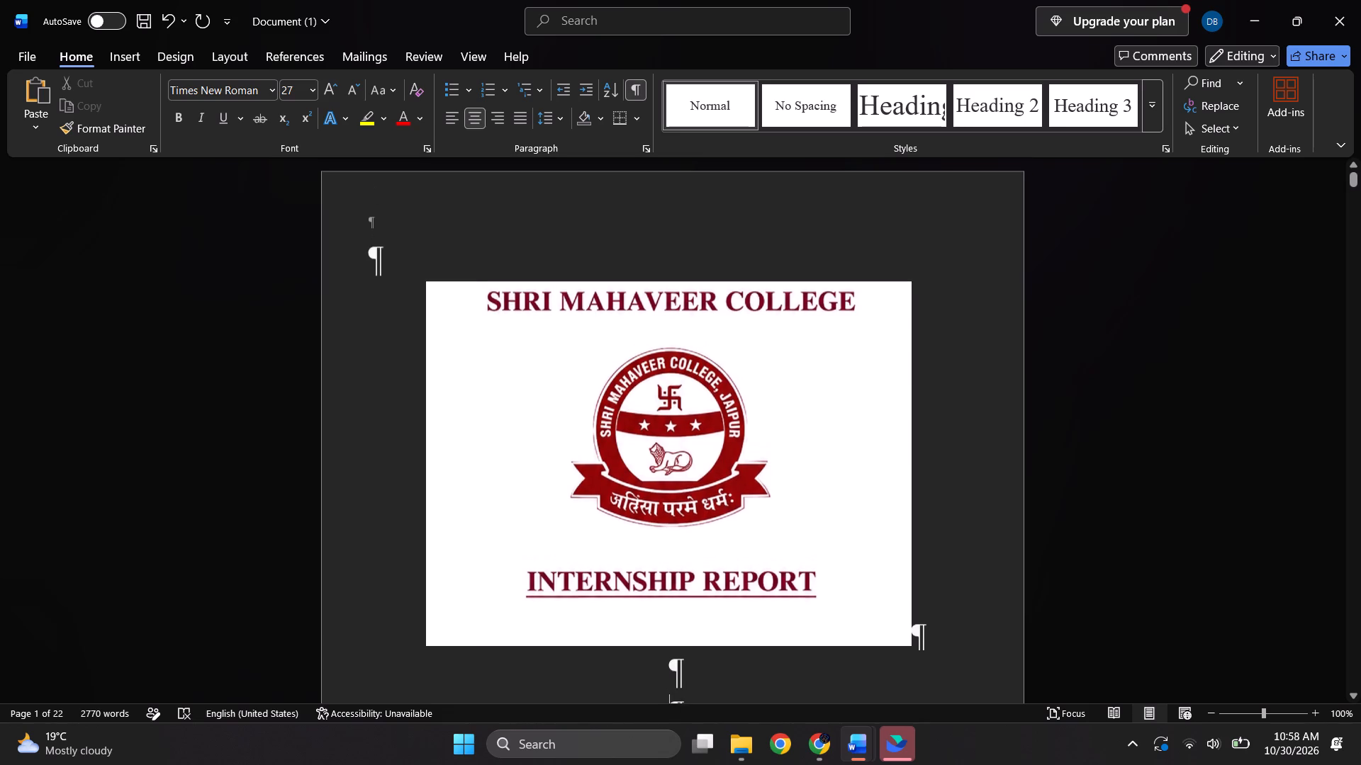
scroll(857, 482, "up", 1)
key("Up")
key("Up")
key("Up")
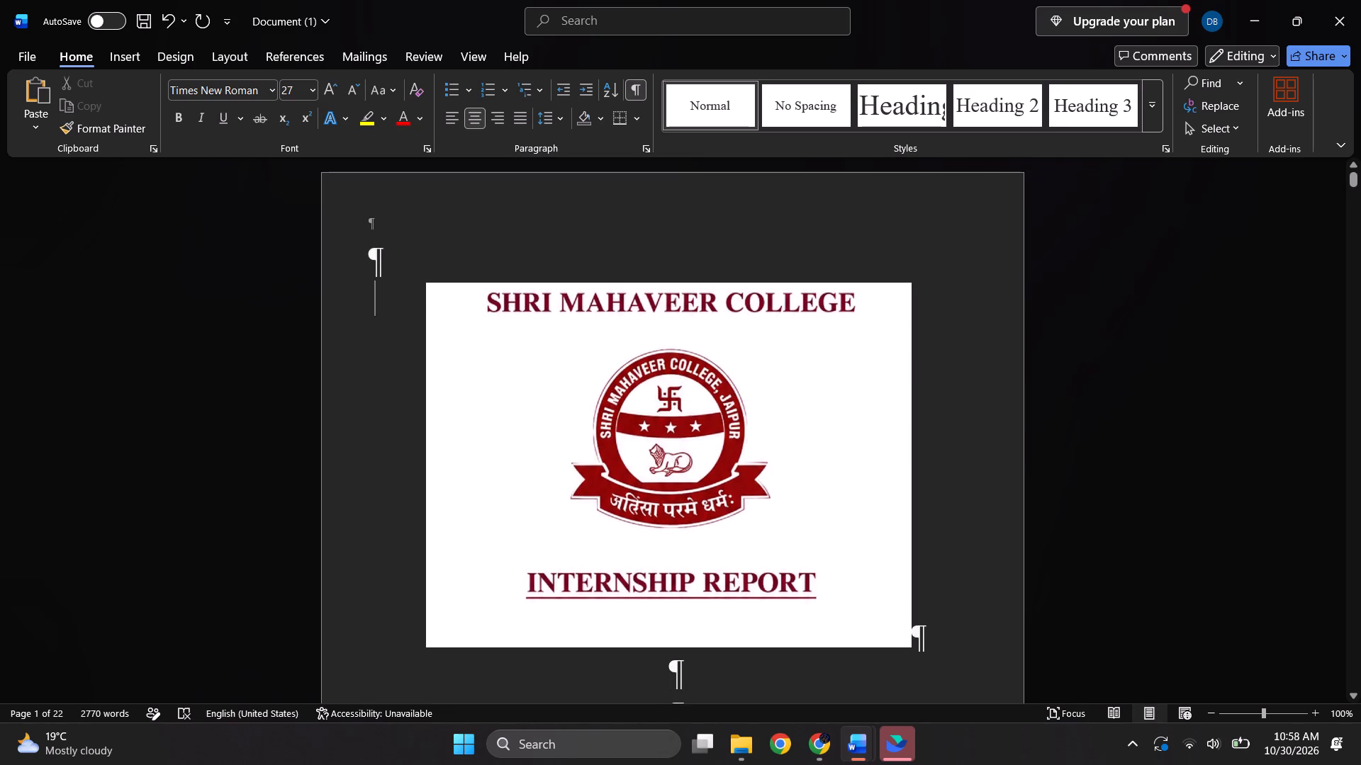
key("BackSpace")
left_click_drag(383, 262, 369, 263)
left_click_drag(369, 263, 370, 265)
left_click_drag(370, 265, 397, 266)
key("BackSpace")
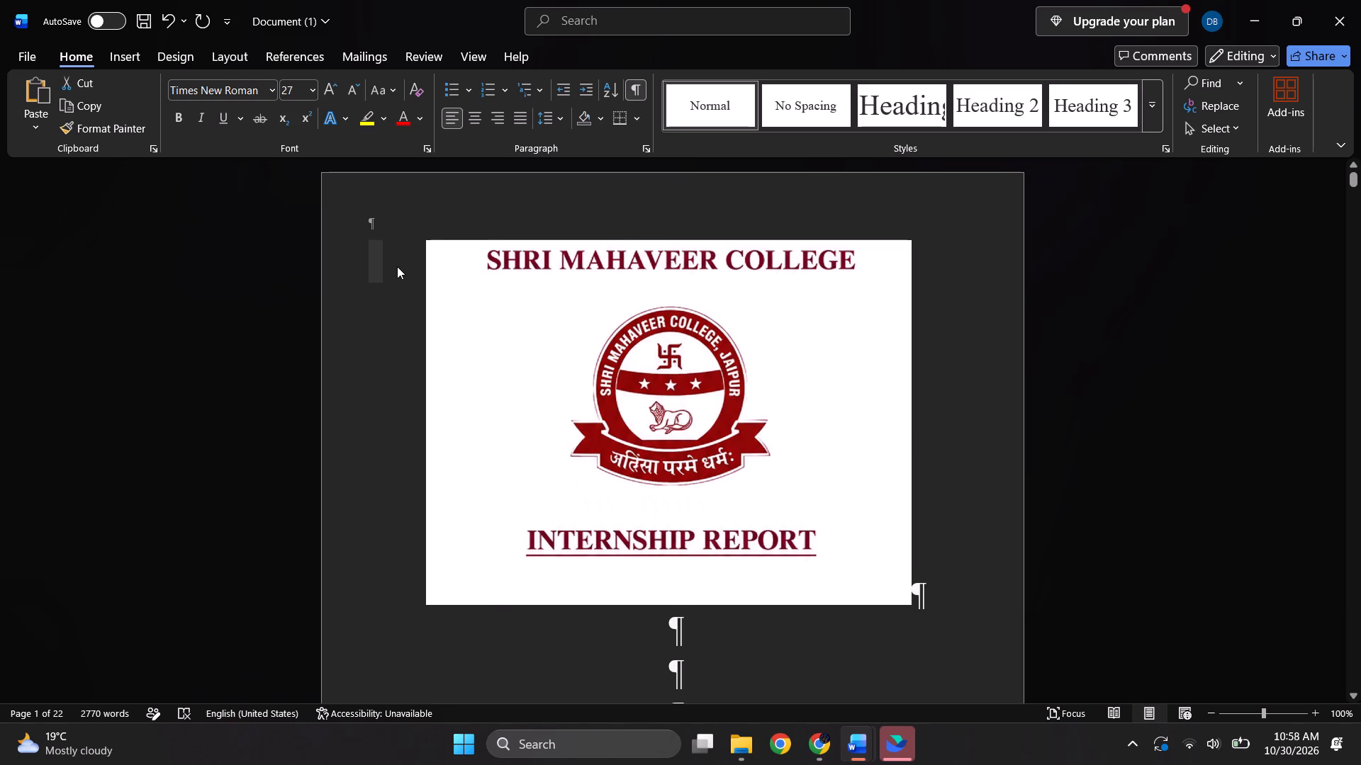
Hide the paragraph marks and paste the copied student details block into the blank area below the Internship Report cover picture.
scroll(618, 429, "down", 1)
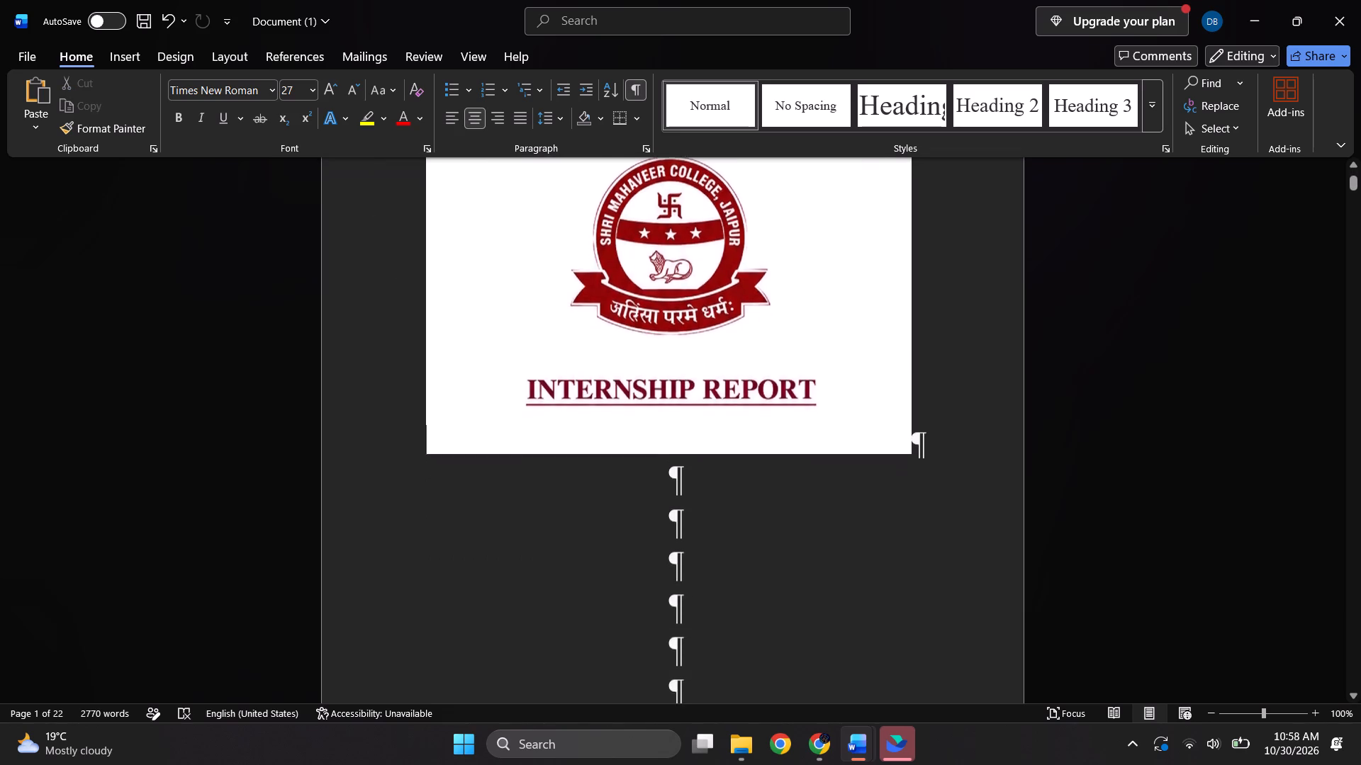
scroll(618, 429, "down", 1)
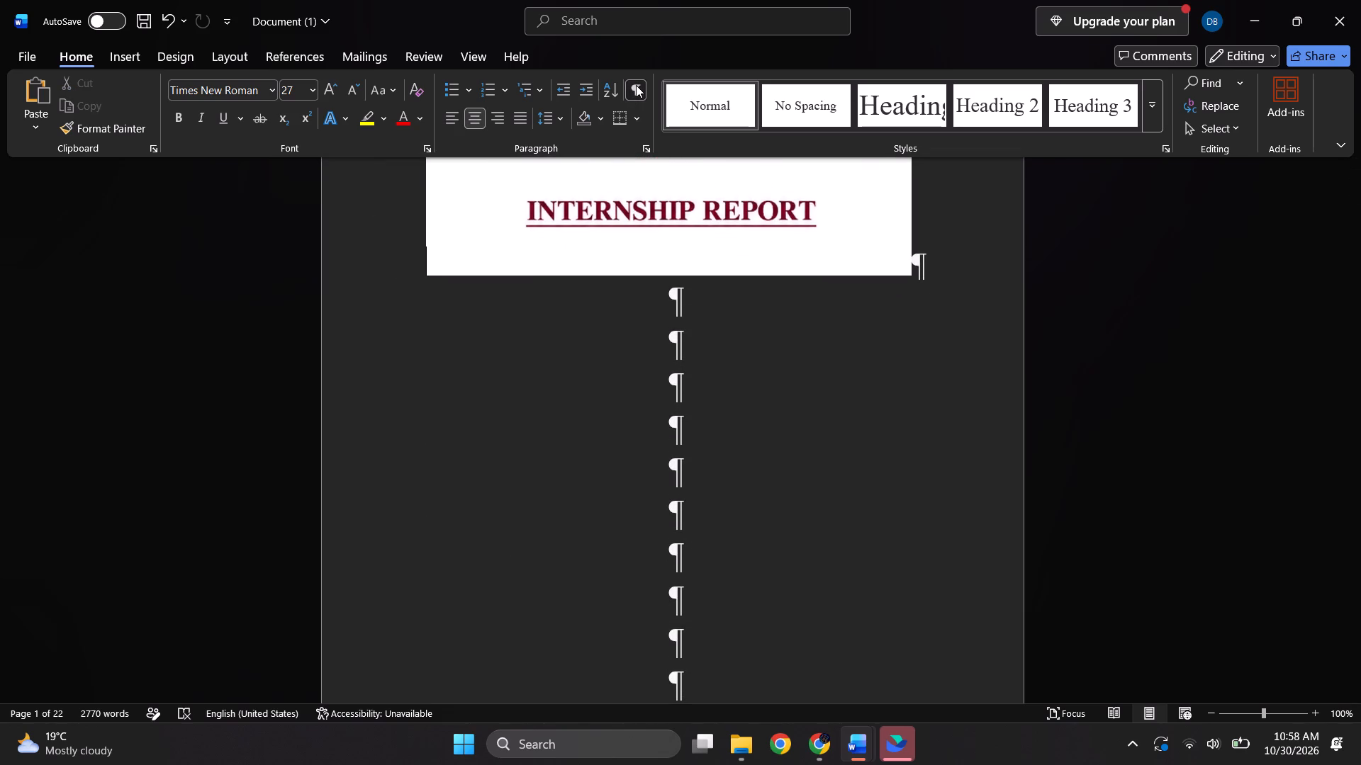
left_click(636, 85)
left_click(681, 351)
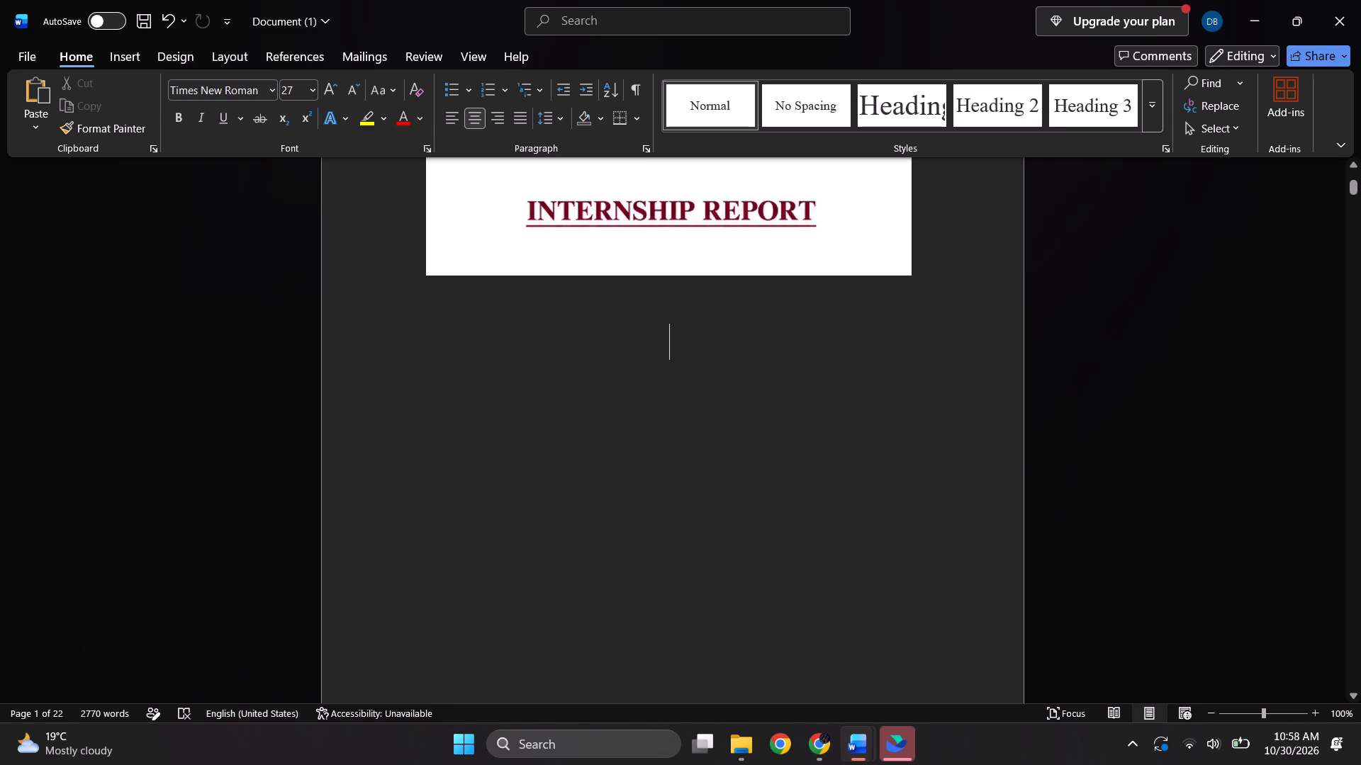
key("ctrl+v")
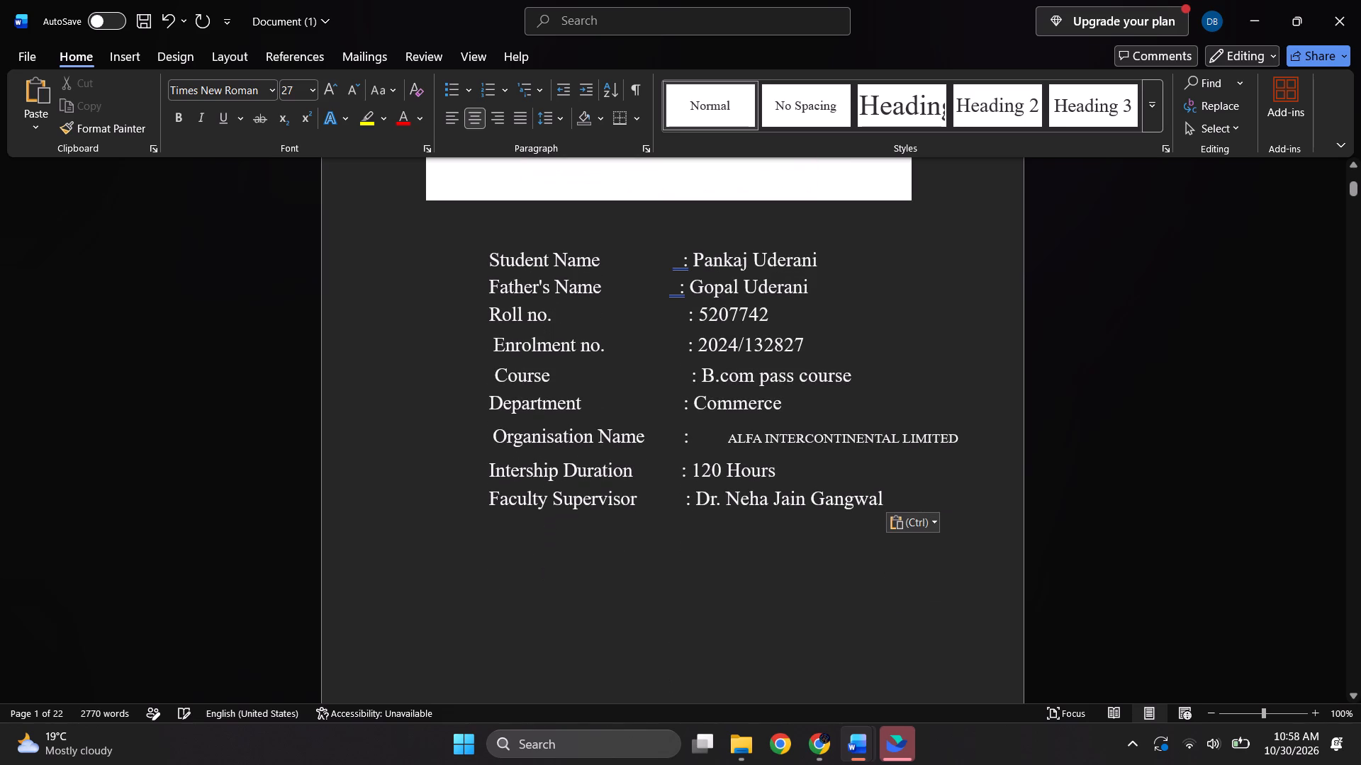
Switch to the pankaj report document and go to the internship completion letter image after the cover page.
scroll(720, 504, "down", 2)
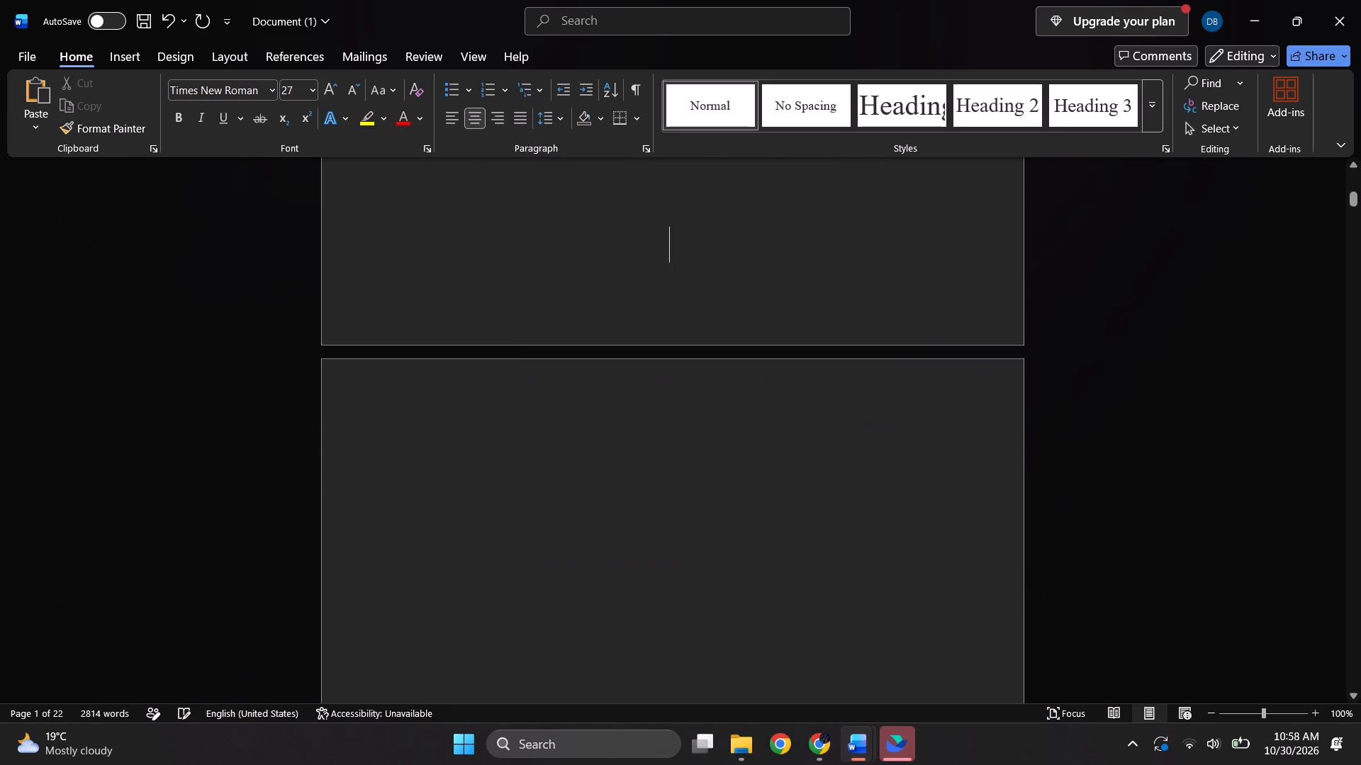
scroll(720, 504, "down", 2)
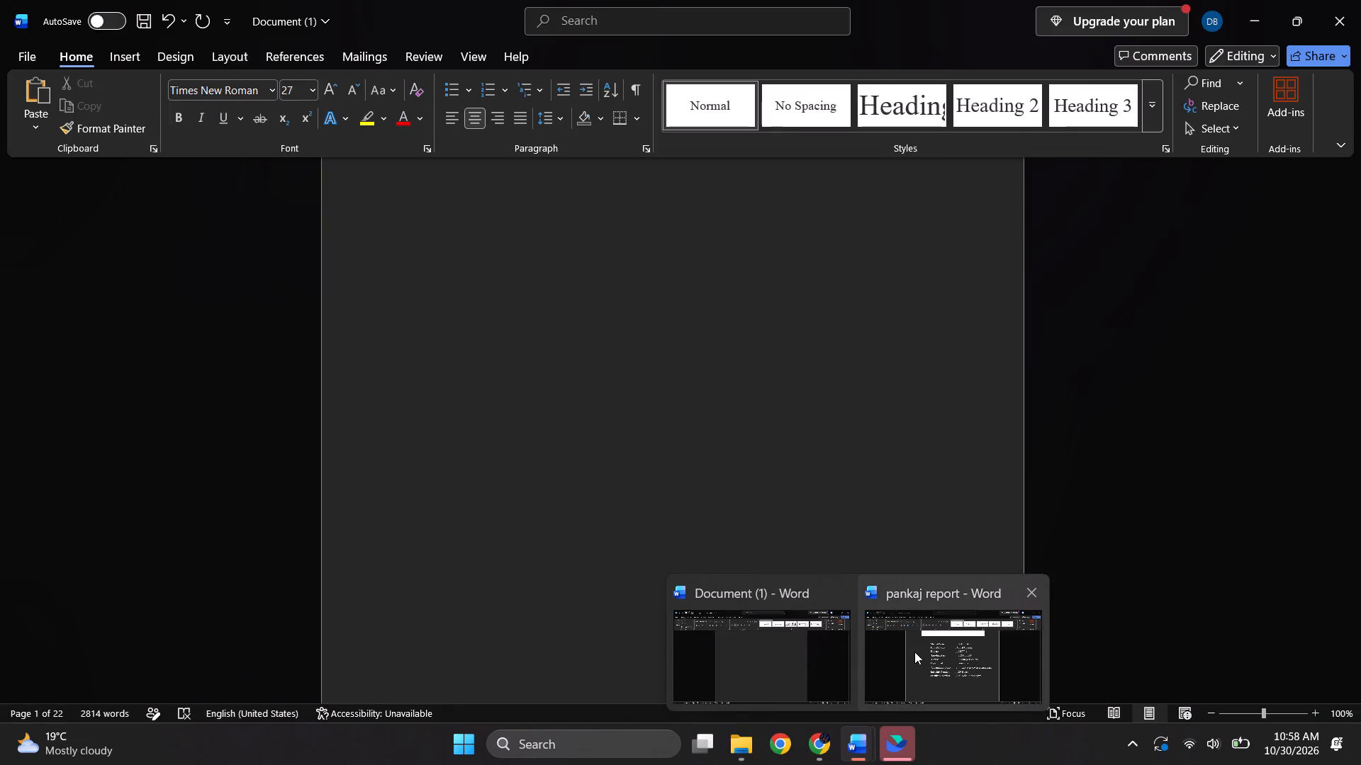
left_click(914, 652)
scroll(808, 571, "down", 1)
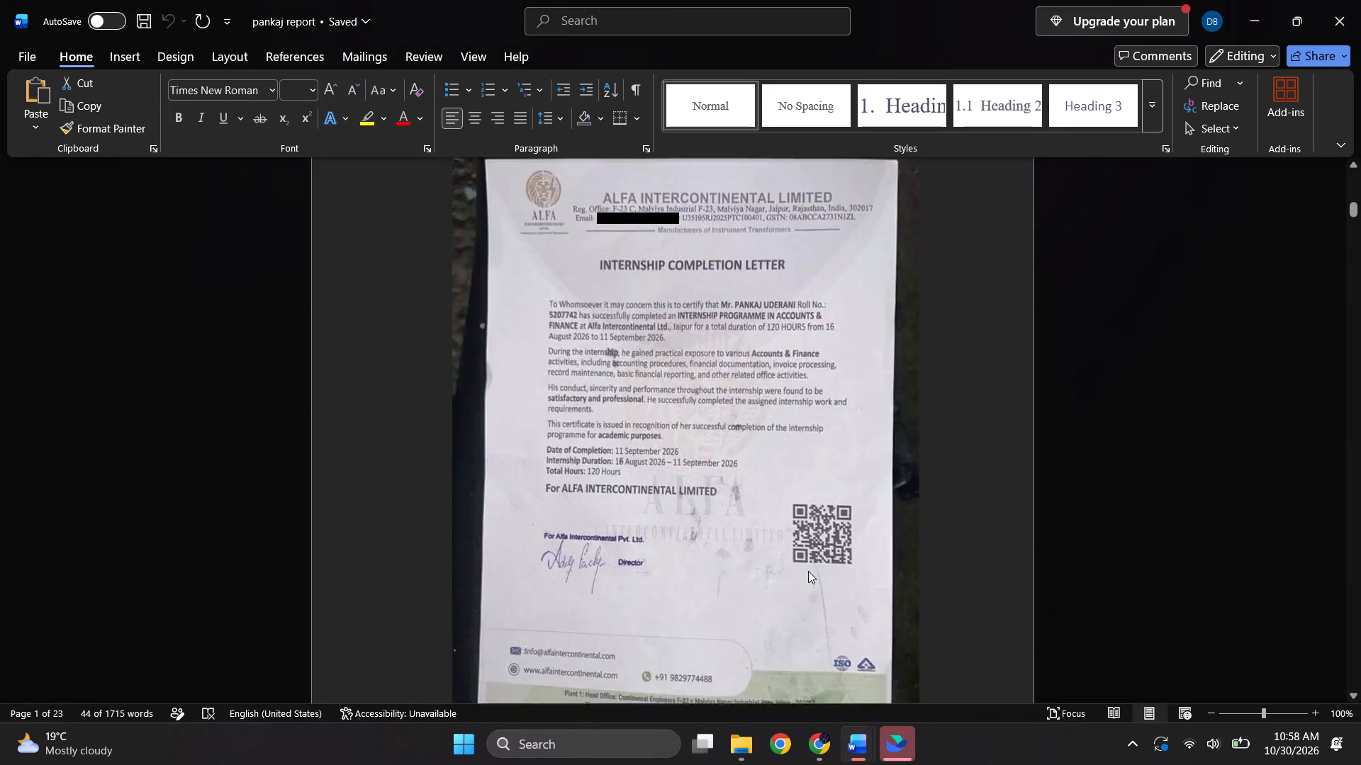
scroll(808, 571, "down", 1)
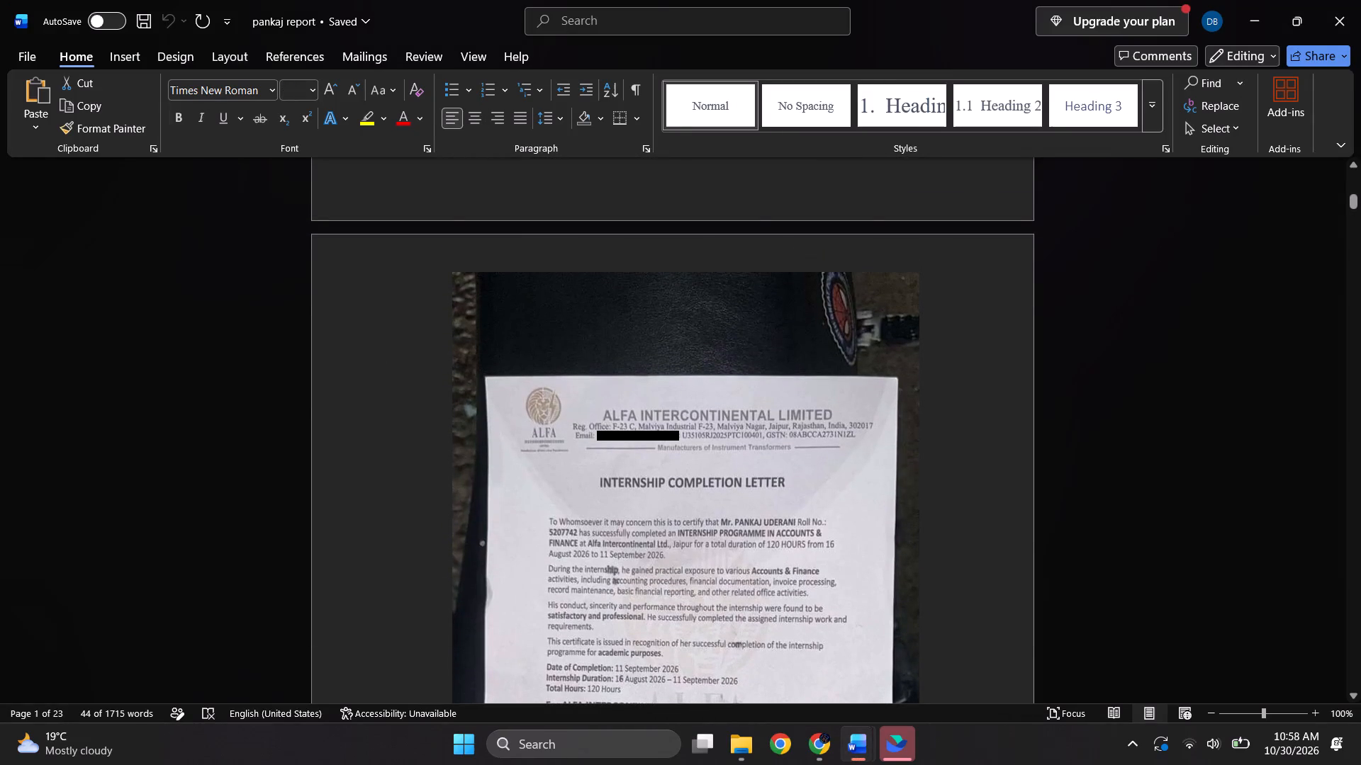
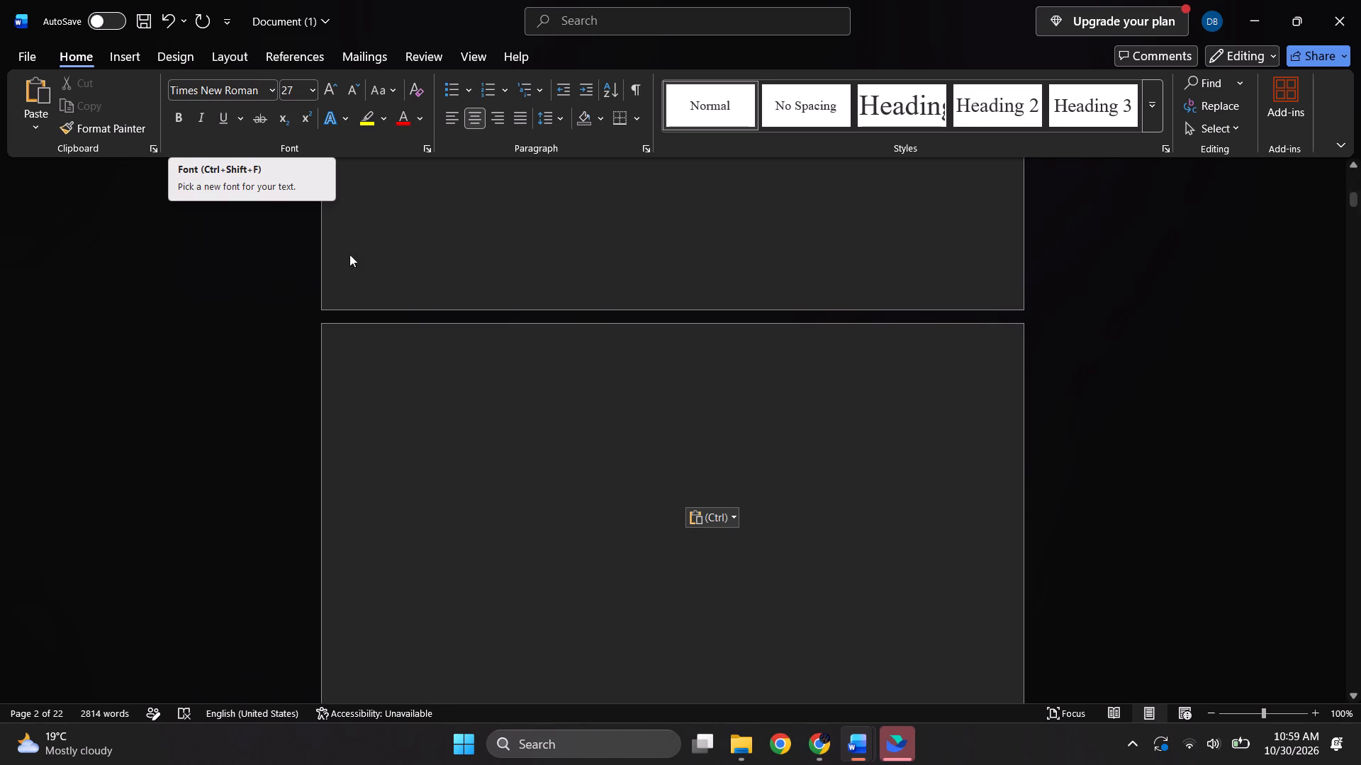
Bring up the clipboard history of copied items for pasting at the insertion point on the second page.
key("super+v")
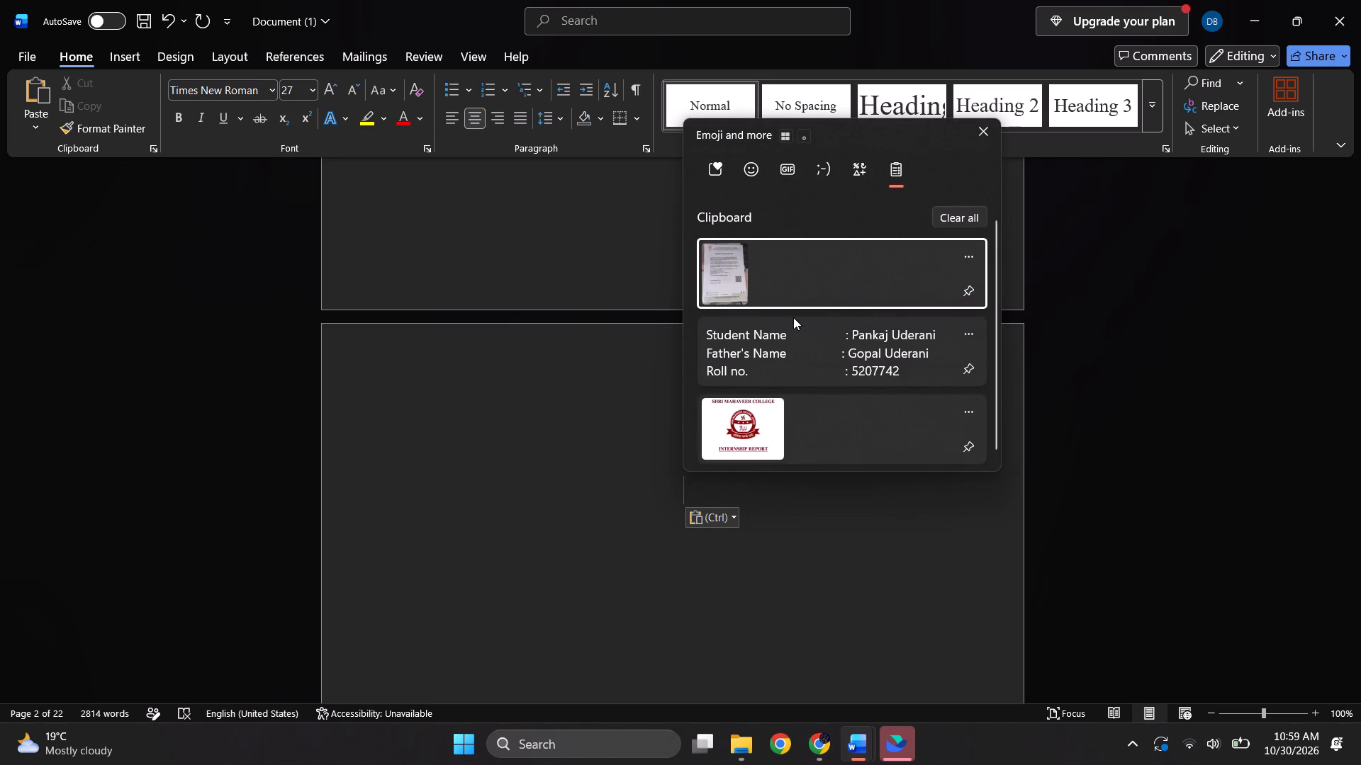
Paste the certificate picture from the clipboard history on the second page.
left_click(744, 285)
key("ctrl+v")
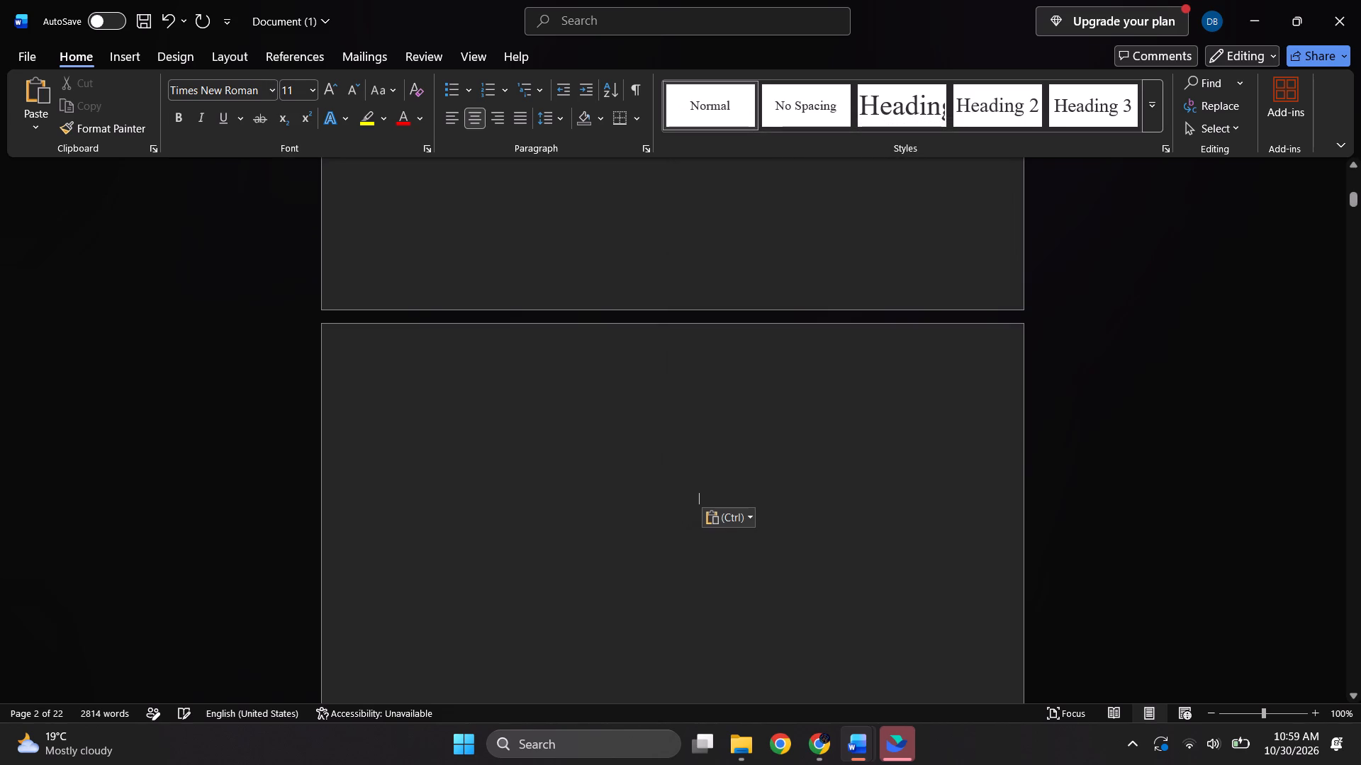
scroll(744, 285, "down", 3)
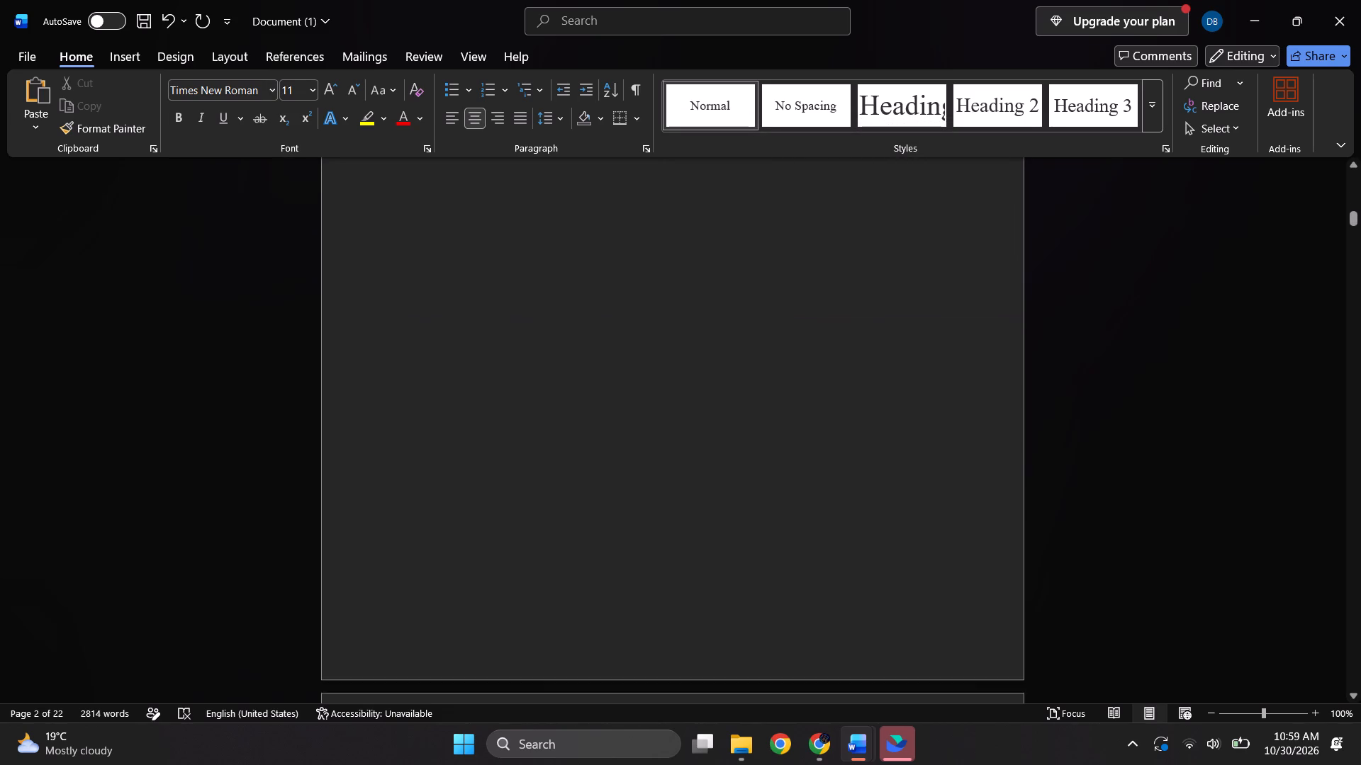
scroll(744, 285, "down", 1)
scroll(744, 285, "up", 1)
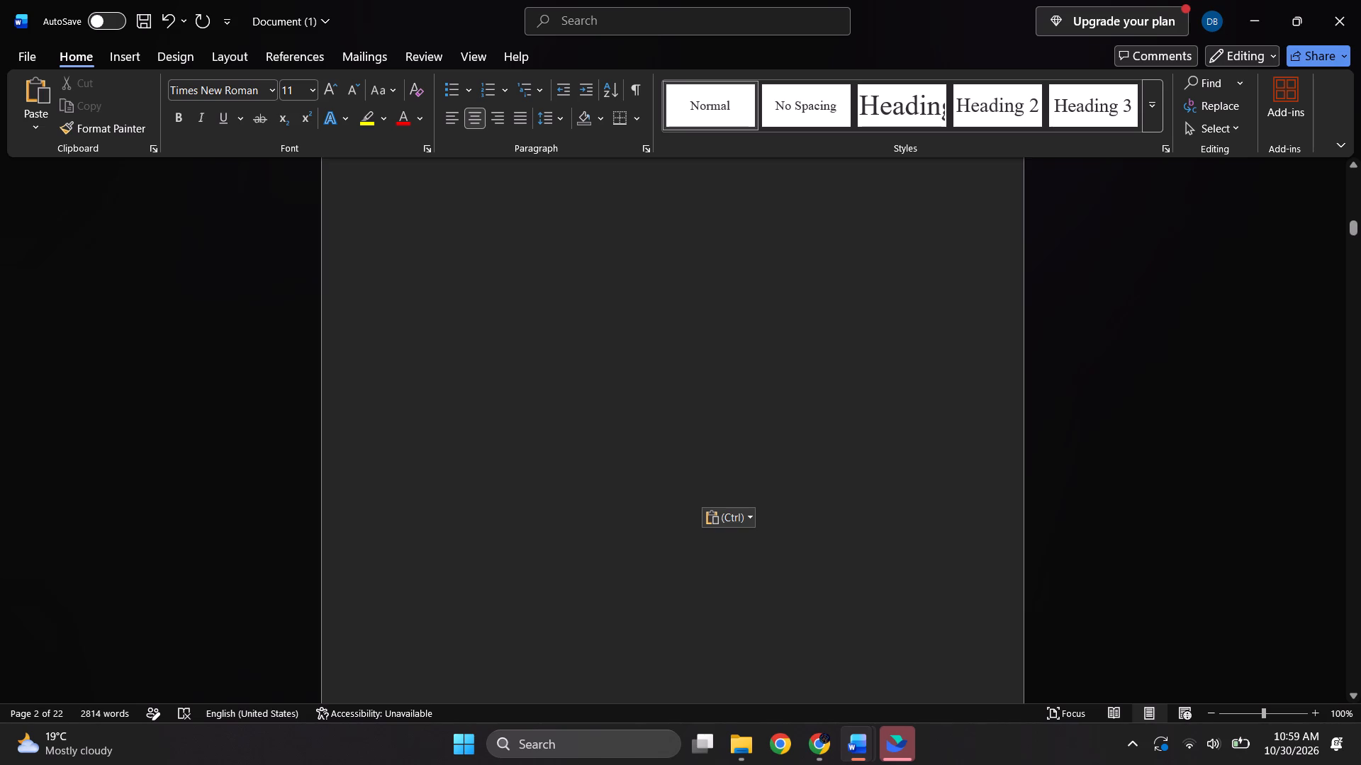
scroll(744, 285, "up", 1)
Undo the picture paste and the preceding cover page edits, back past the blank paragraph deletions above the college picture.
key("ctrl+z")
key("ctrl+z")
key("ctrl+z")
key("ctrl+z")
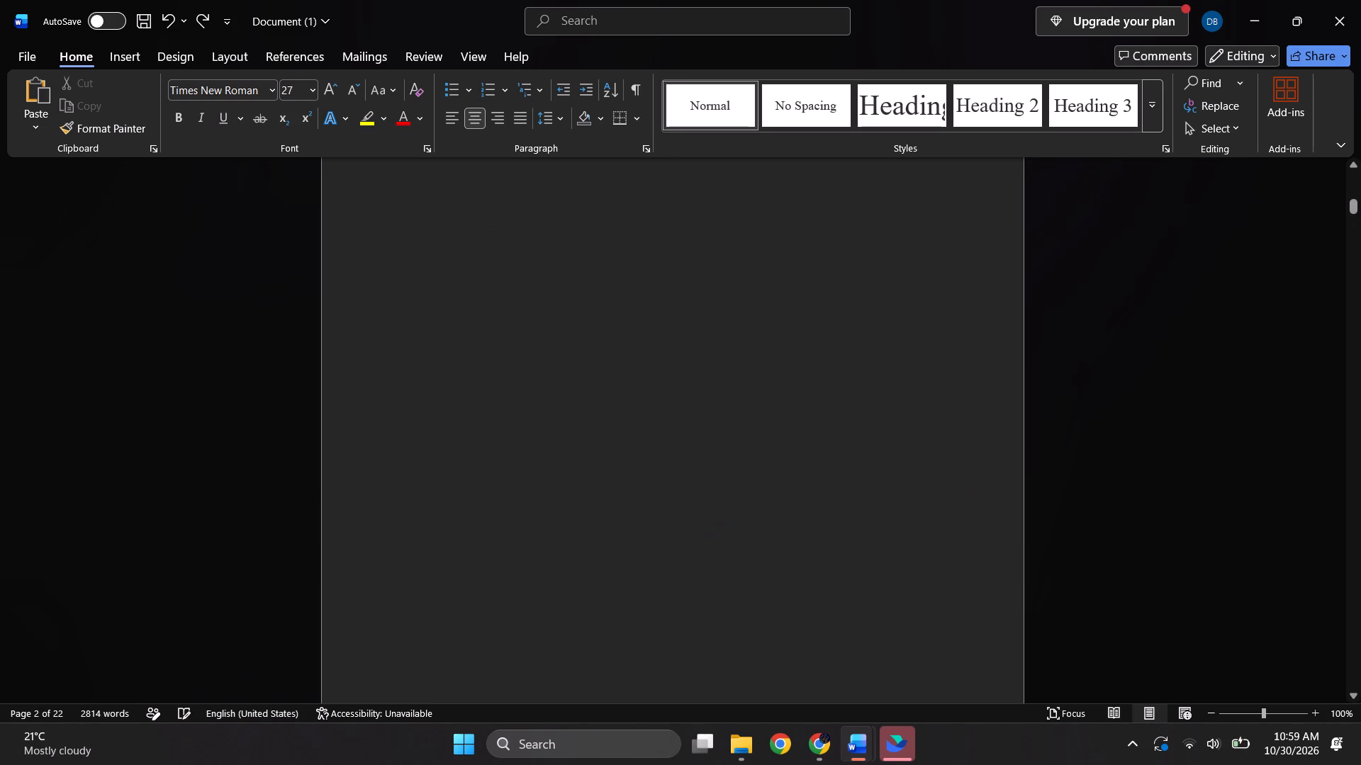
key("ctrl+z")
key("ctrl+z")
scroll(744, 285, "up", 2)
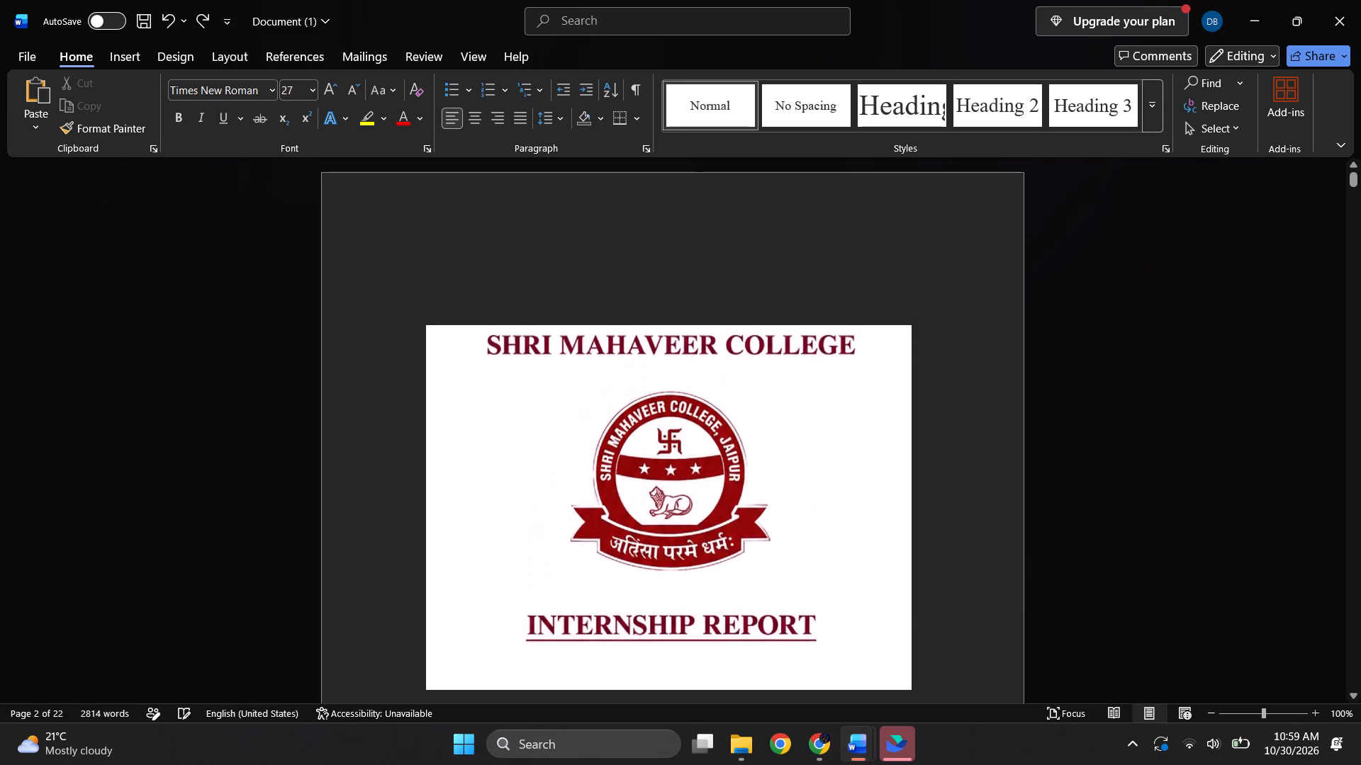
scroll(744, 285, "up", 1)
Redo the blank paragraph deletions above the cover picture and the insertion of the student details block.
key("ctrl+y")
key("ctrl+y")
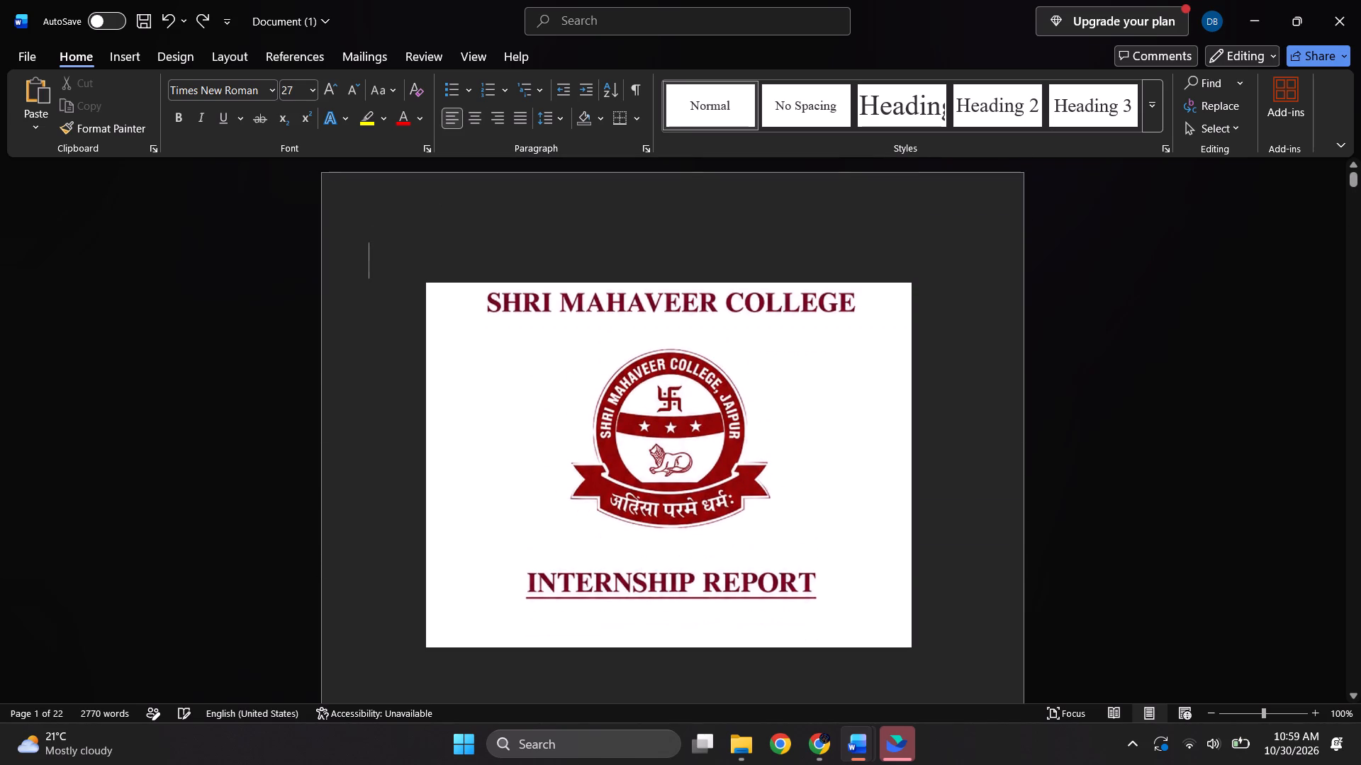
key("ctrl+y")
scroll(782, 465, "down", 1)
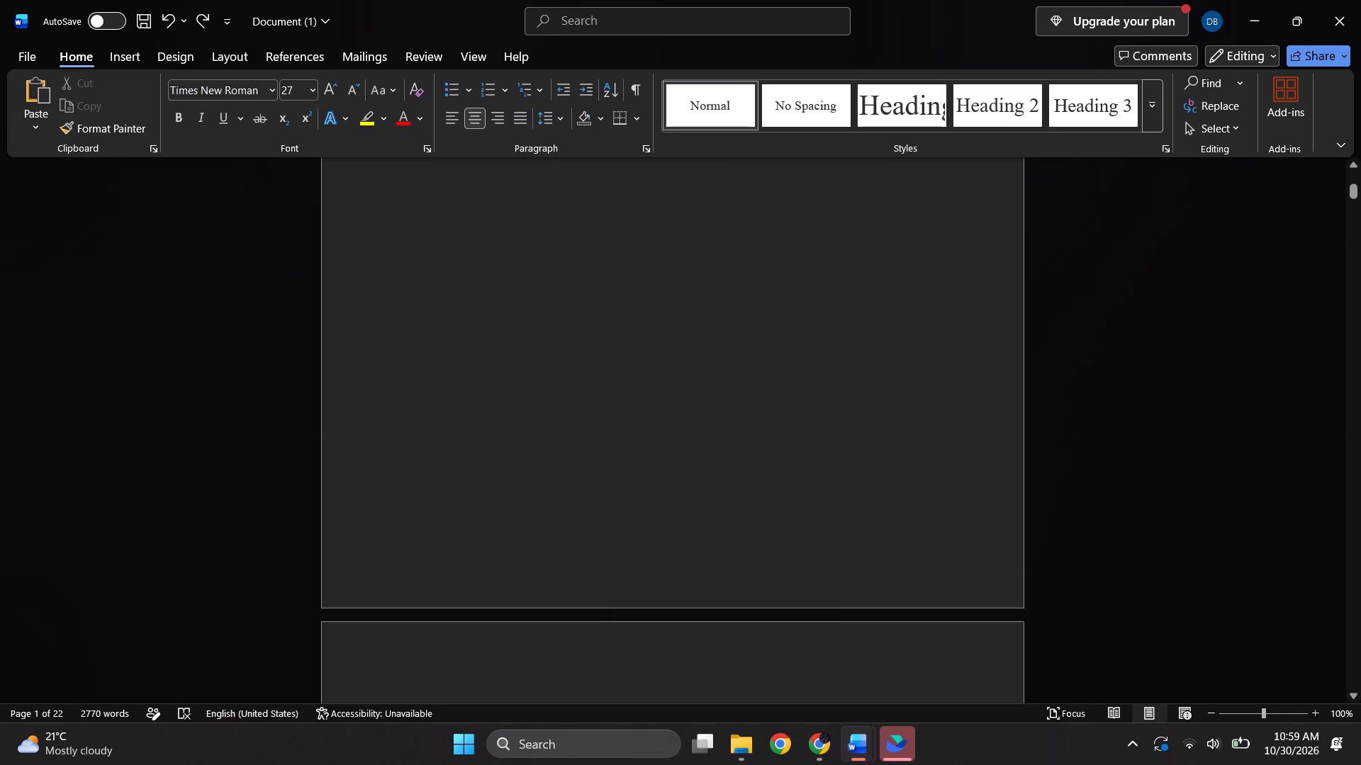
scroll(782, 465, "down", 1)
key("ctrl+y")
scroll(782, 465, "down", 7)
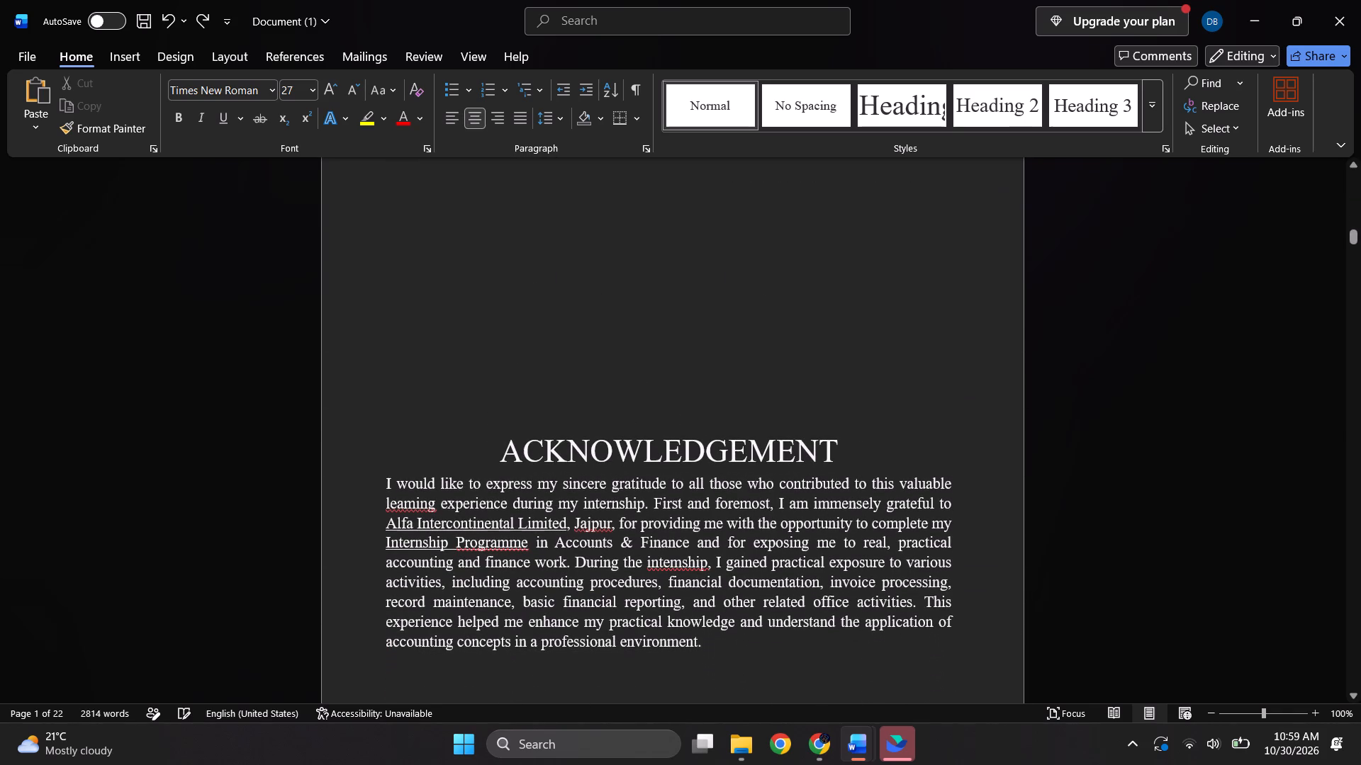
Remove the leading indent and all blank lines before the ACKNOWLEDGEMENT heading so it starts at the top of the third page's body.
left_click(507, 448)
key("BackSpace")
key("BackSpace")
key("BackSpace")
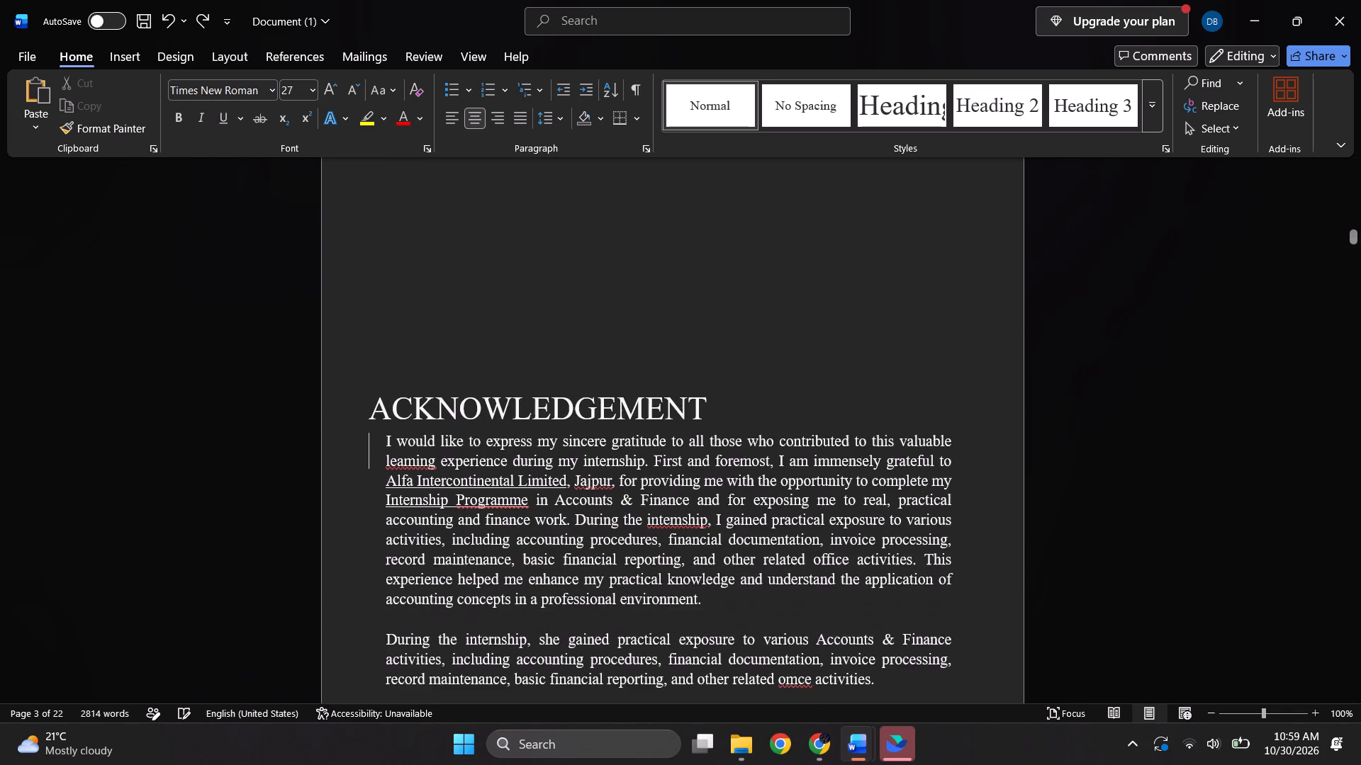
key("BackSpace")
key("BackSpace")
key("BackSpace")
key("BackSpace")
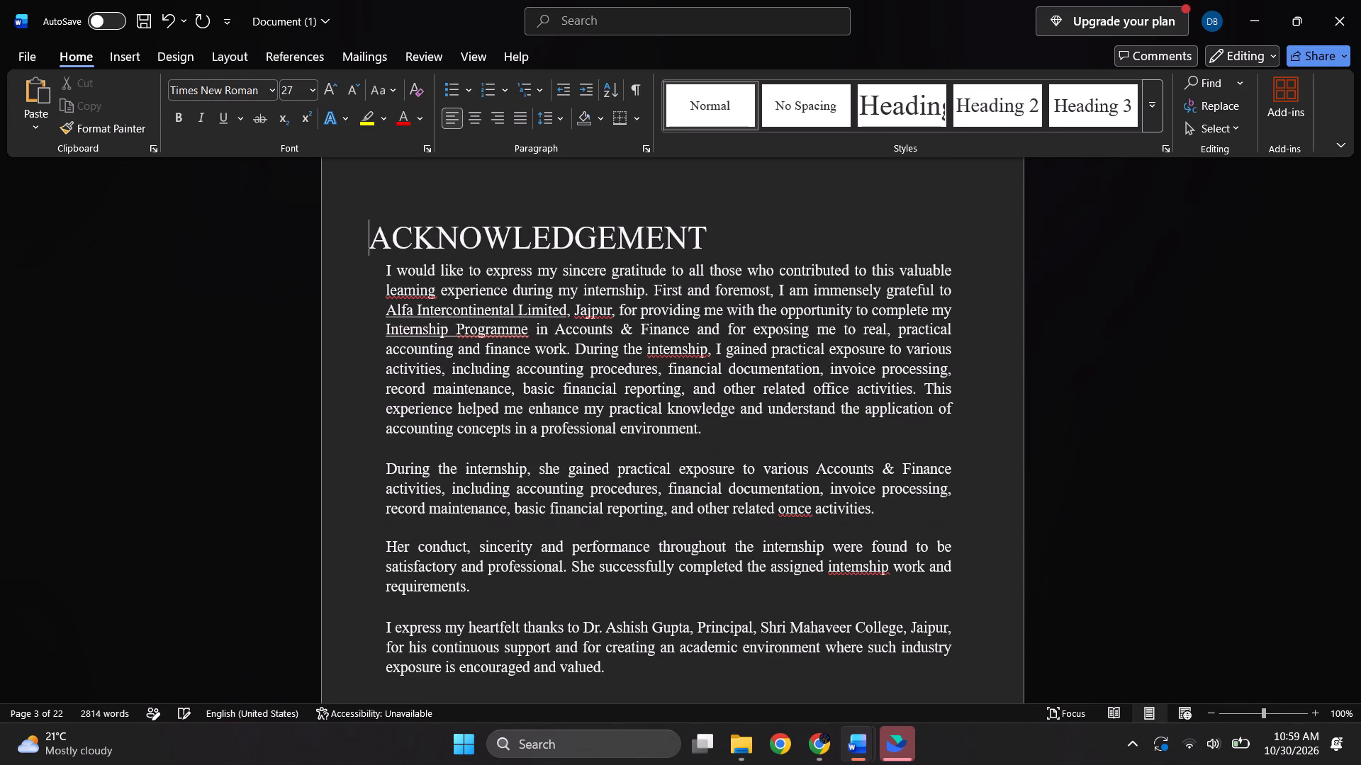
scroll(507, 448, "down", 7, "ctrl")
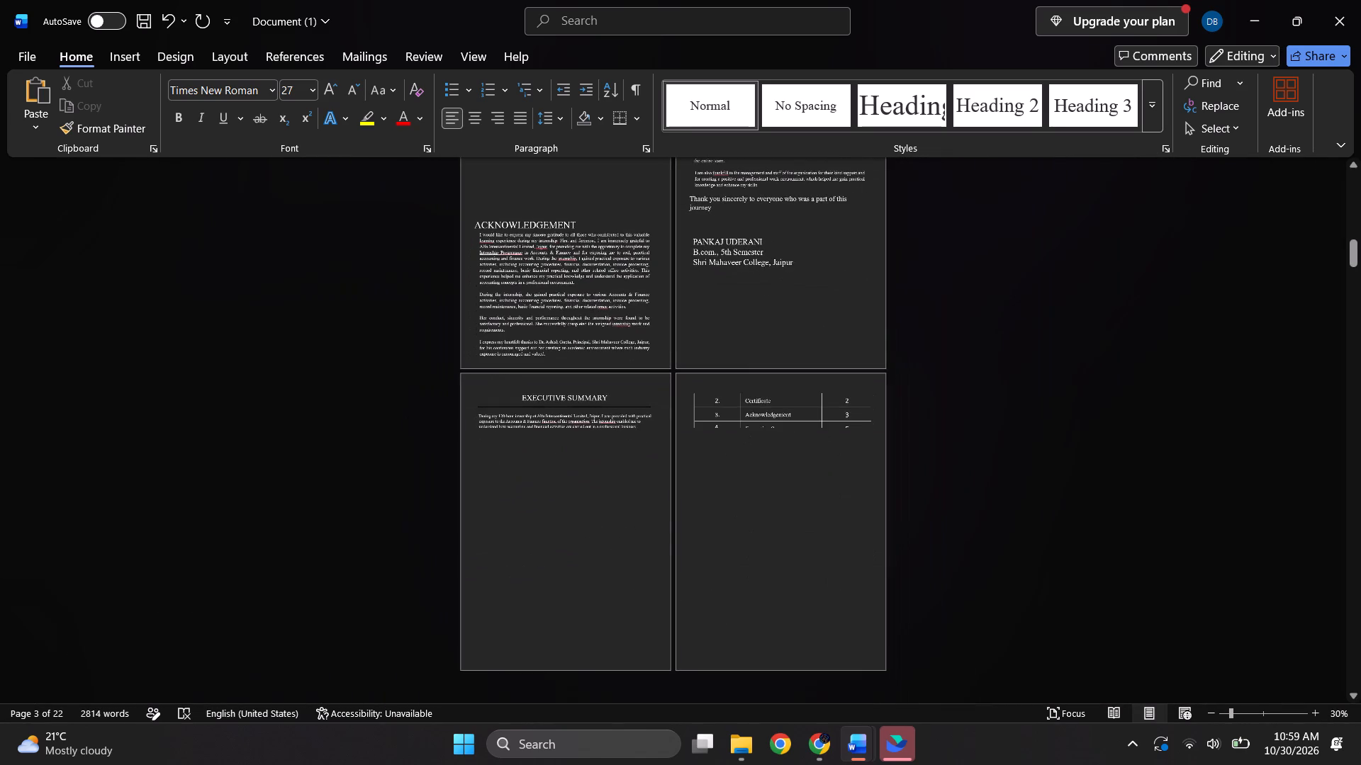
scroll(507, 448, "up", 1)
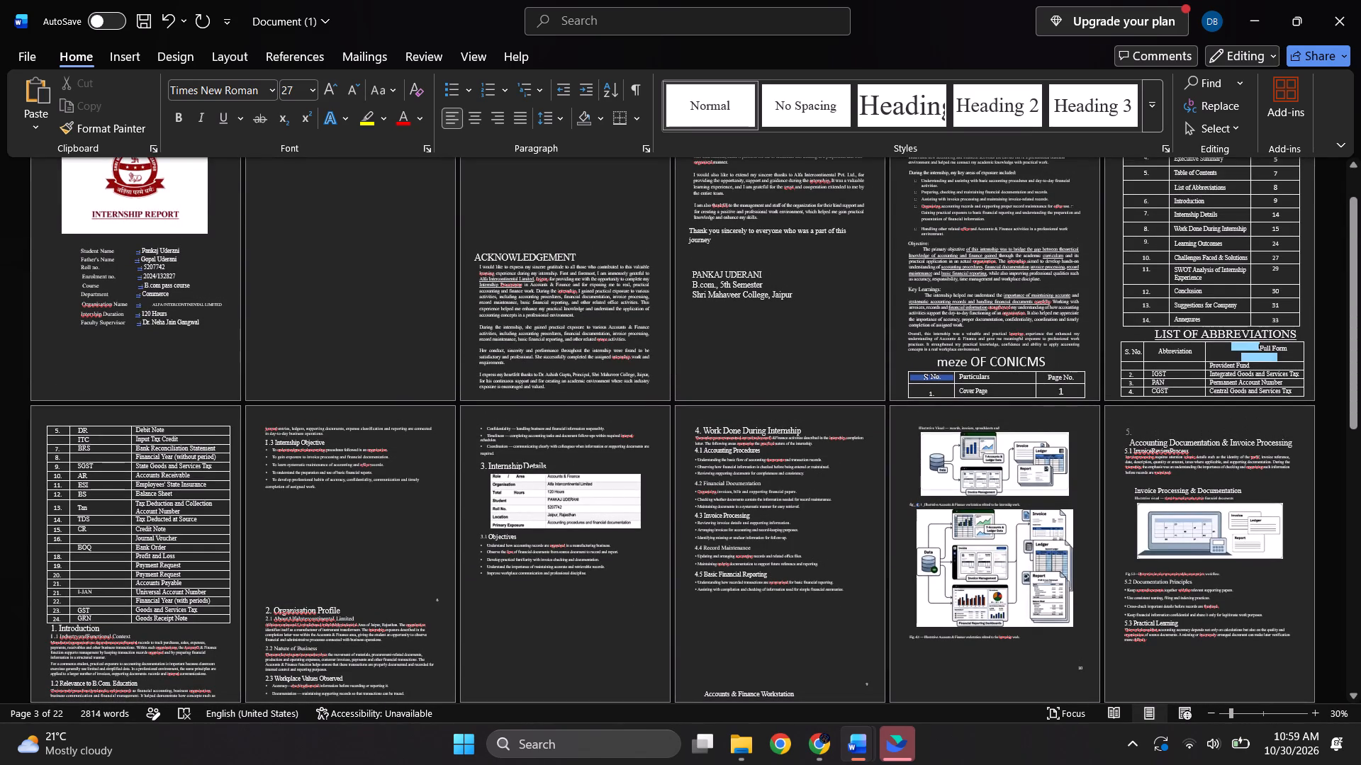
key("BackSpace")
key("BackSpace")
key("BackSpace")
key("BackSpace")
key("BackSpace")
key("BackSpace")
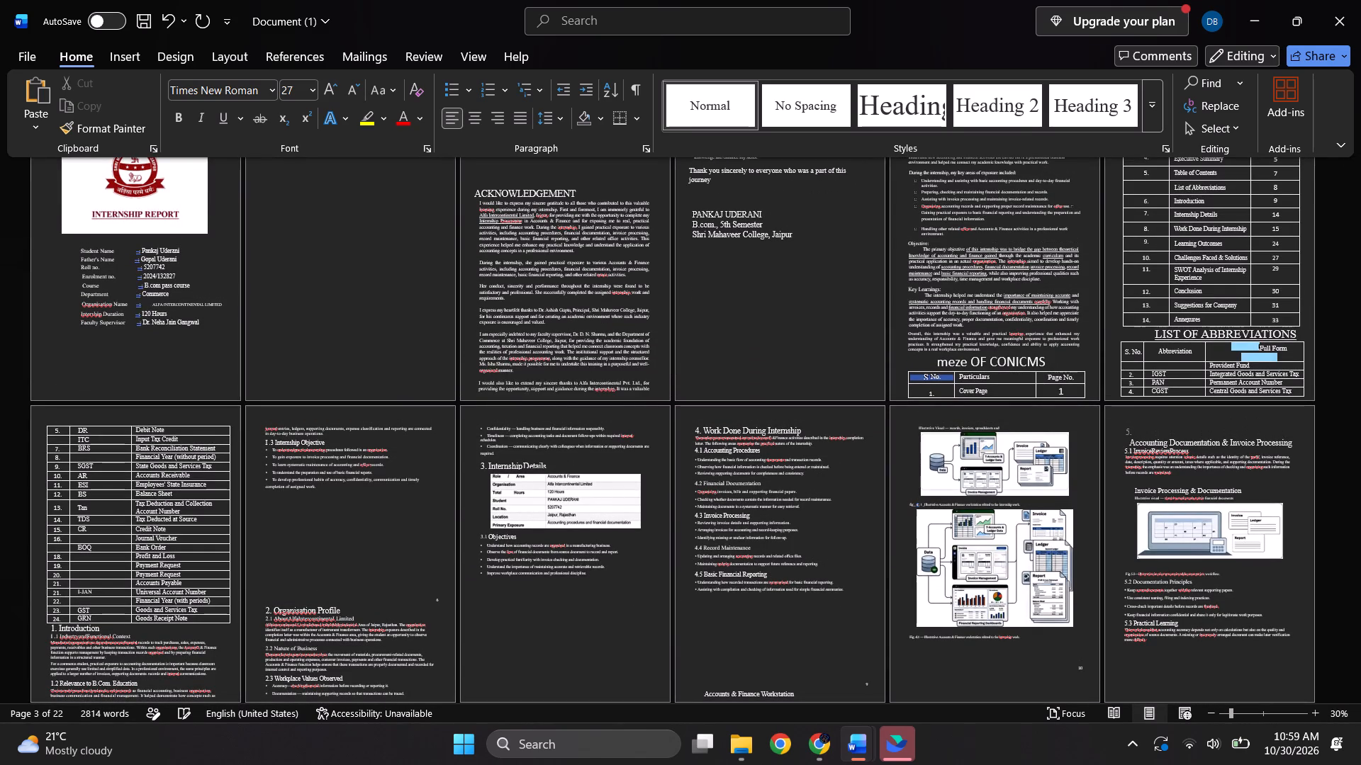
scroll(478, 258, "up", 2)
key("BackSpace")
key("BackSpace")
key("BackSpace")
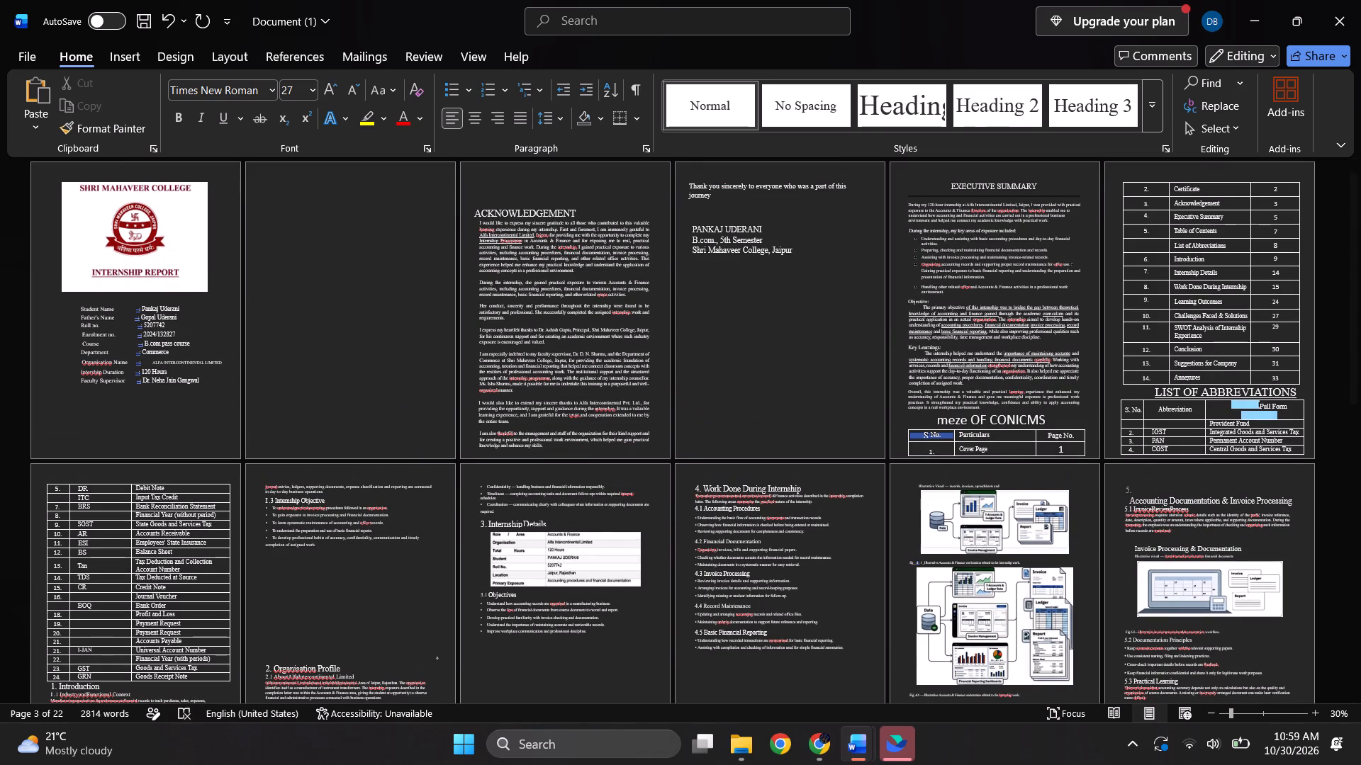
key("BackSpace")
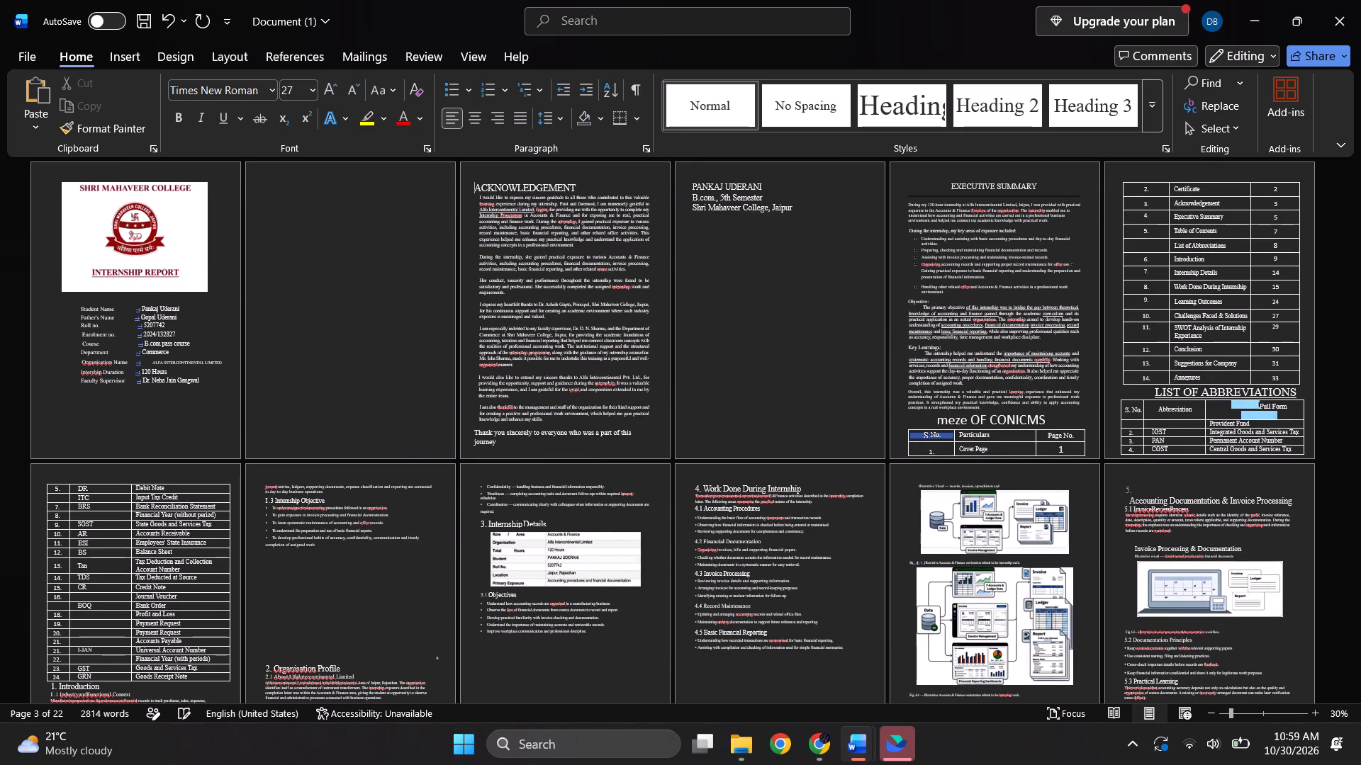
Insert spaces before the ACKNOWLEDGEMENT heading to shift it to the centre above its text.
key("space")
key("space")
key("space")
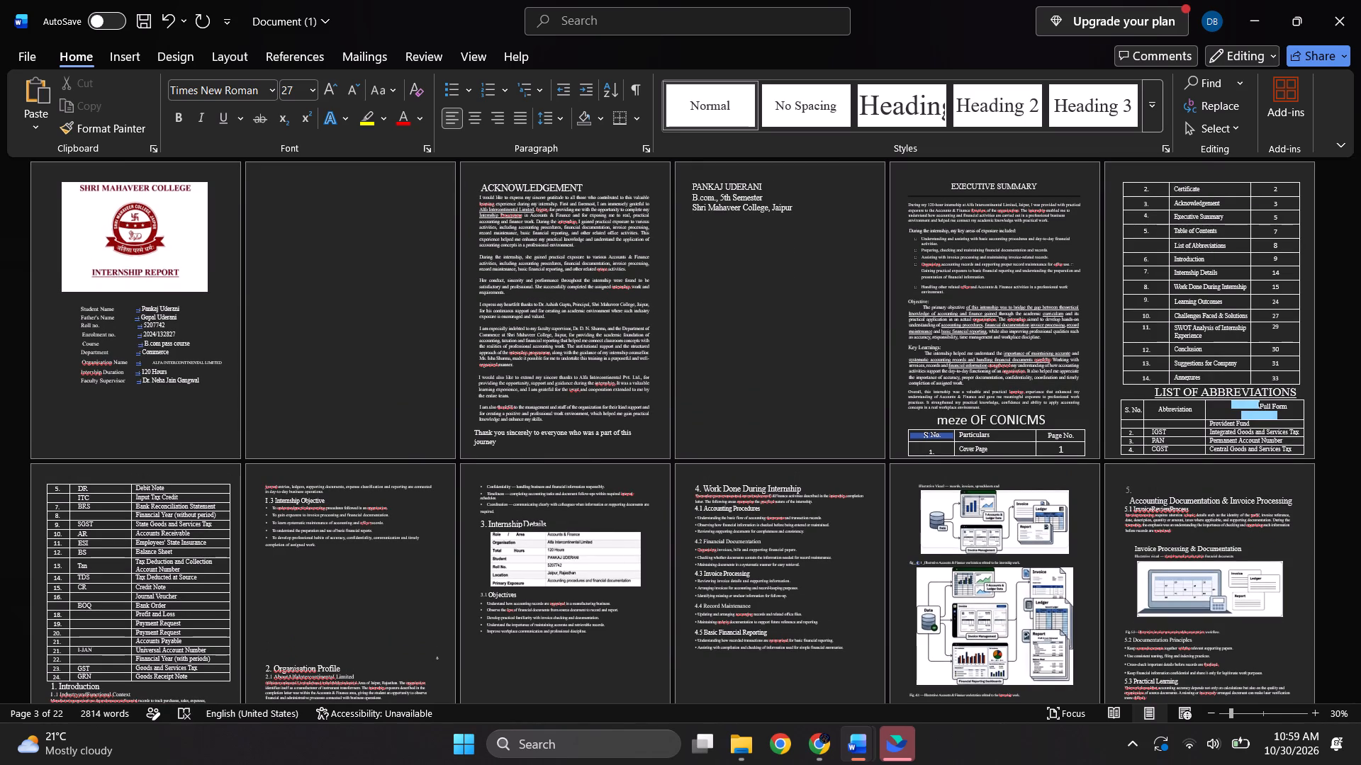
key("space")
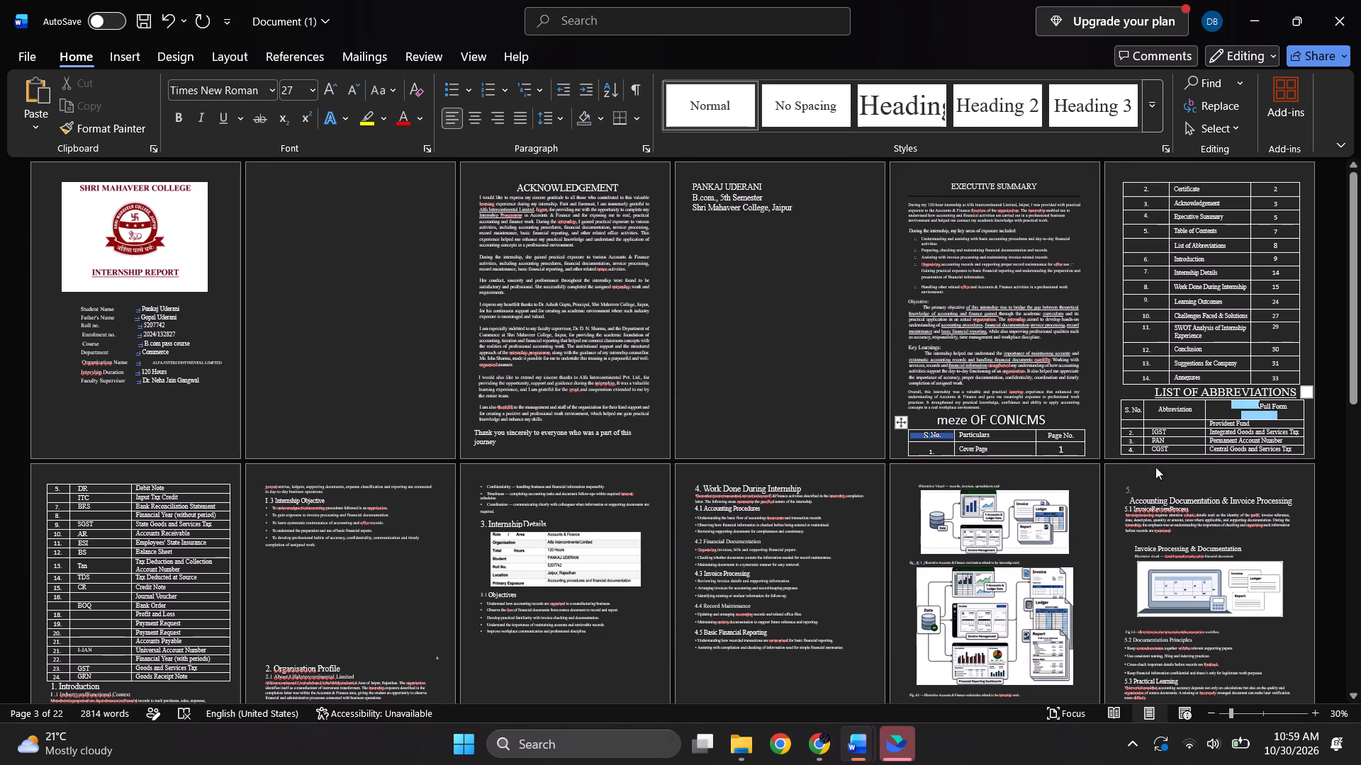
Review the layout of the remaining pages, from the List of Abbreviations to the attendance sheet and the last page.
left_click(1155, 391)
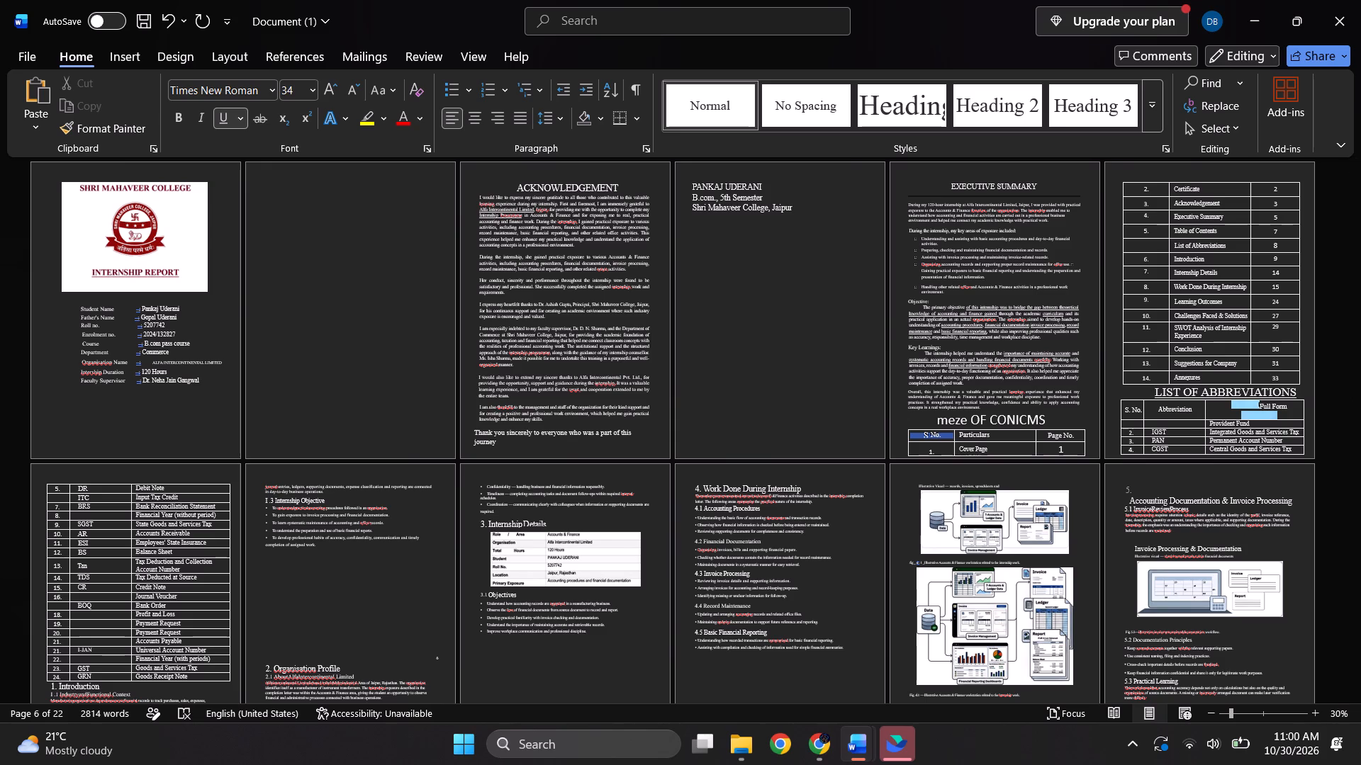
scroll(970, 558, "down", 2)
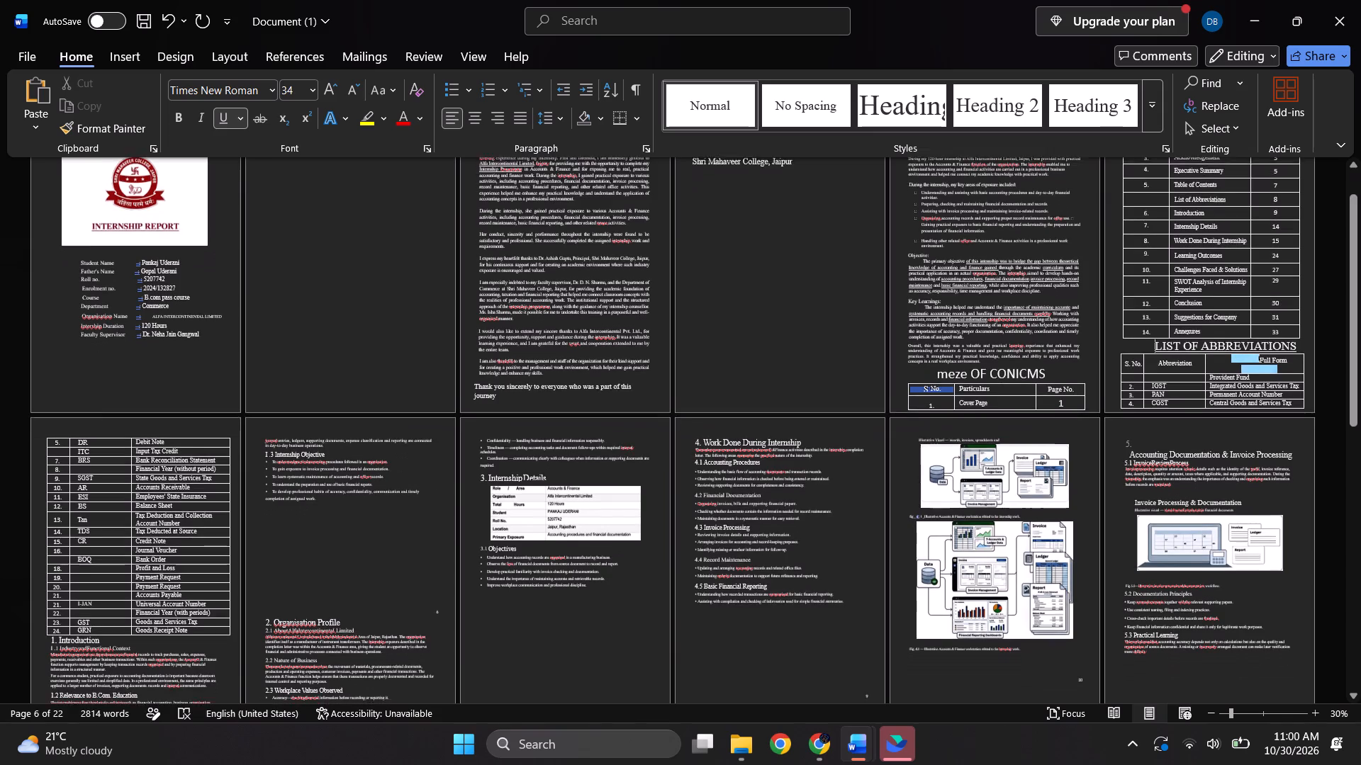
scroll(970, 558, "down", 2)
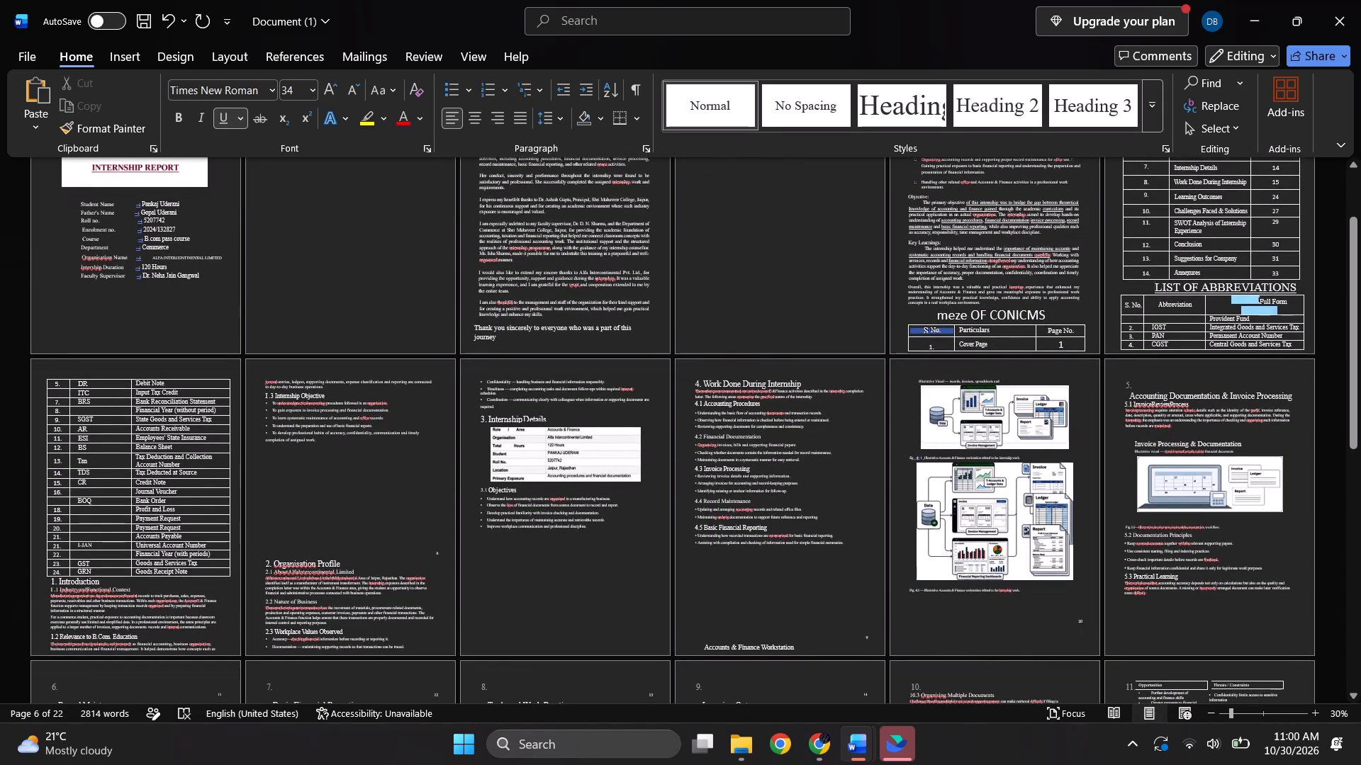
scroll(970, 558, "down", 4)
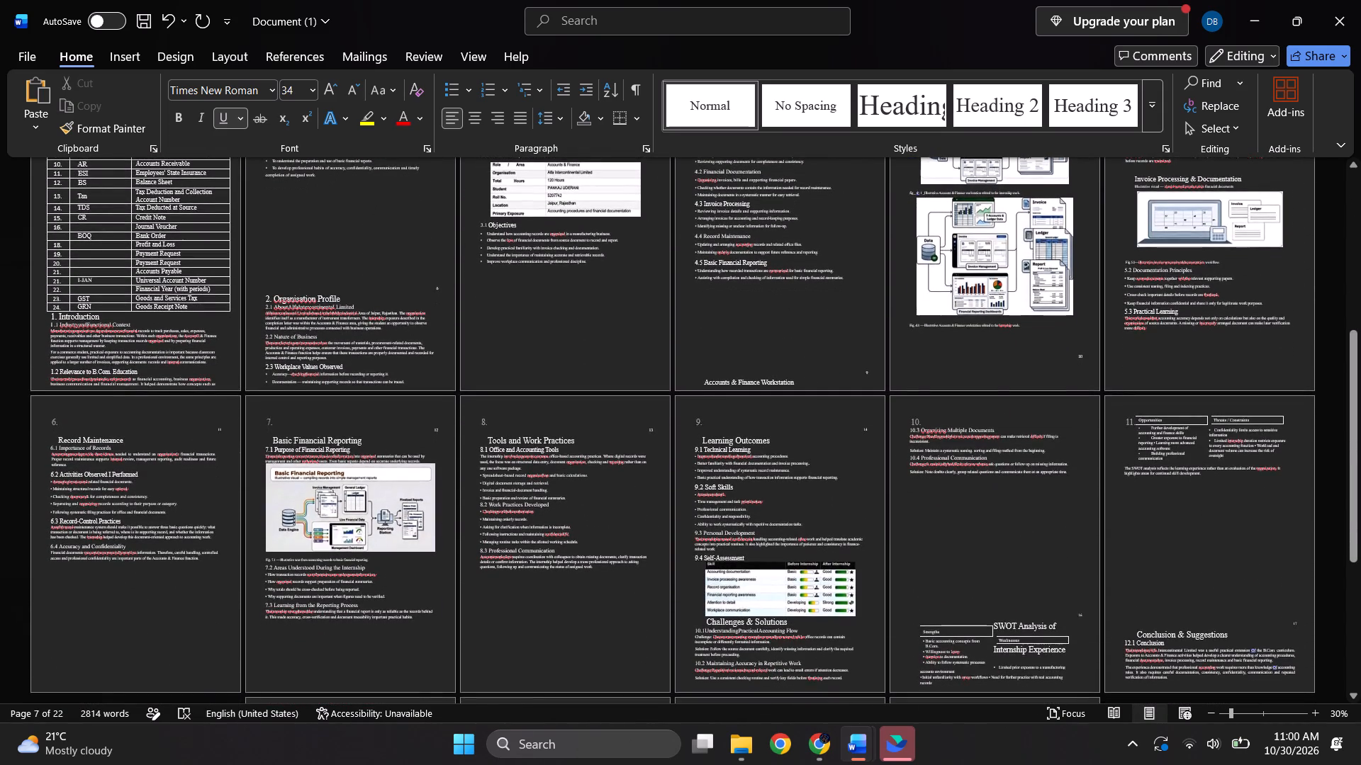
scroll(970, 558, "down", 3)
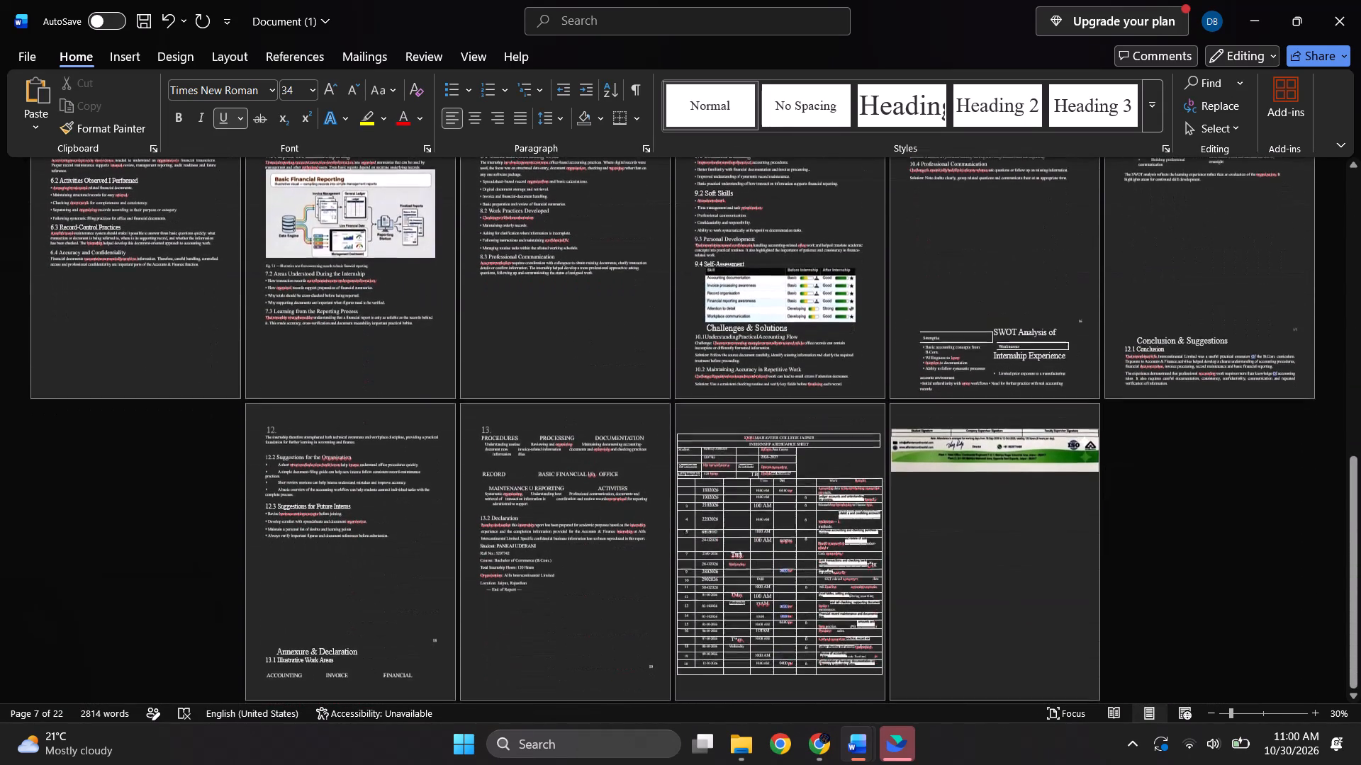
scroll(970, 558, "down", 2)
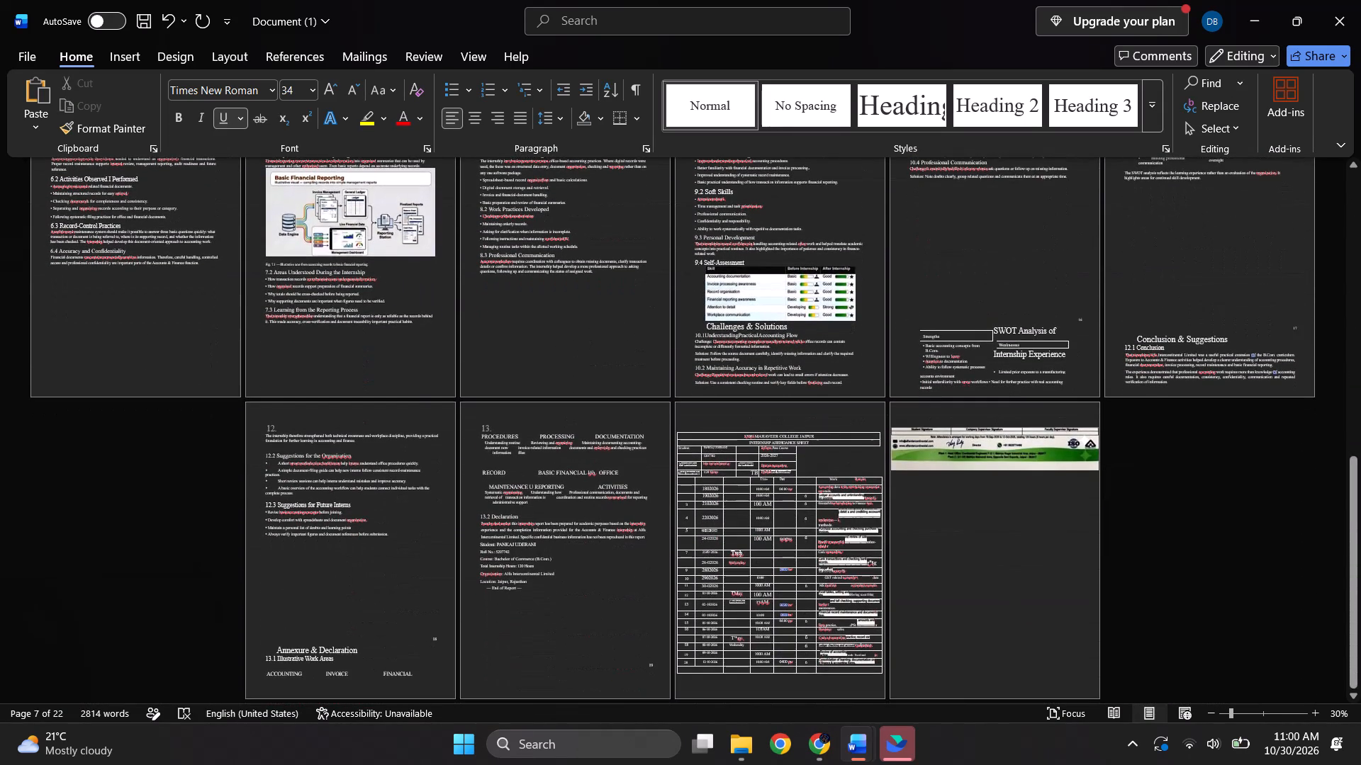
scroll(970, 558, "down", 1)
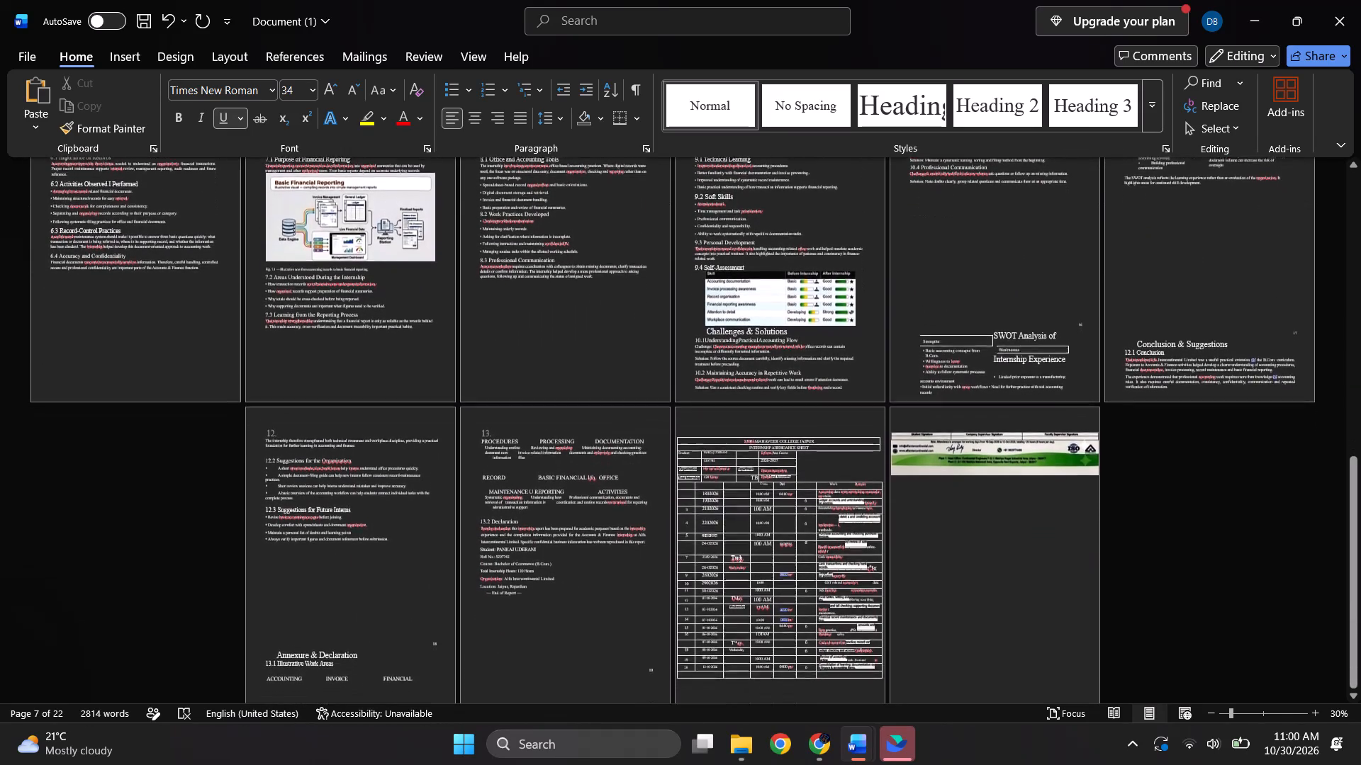
scroll(970, 558, "down", 1)
scroll(919, 591, "down", 4)
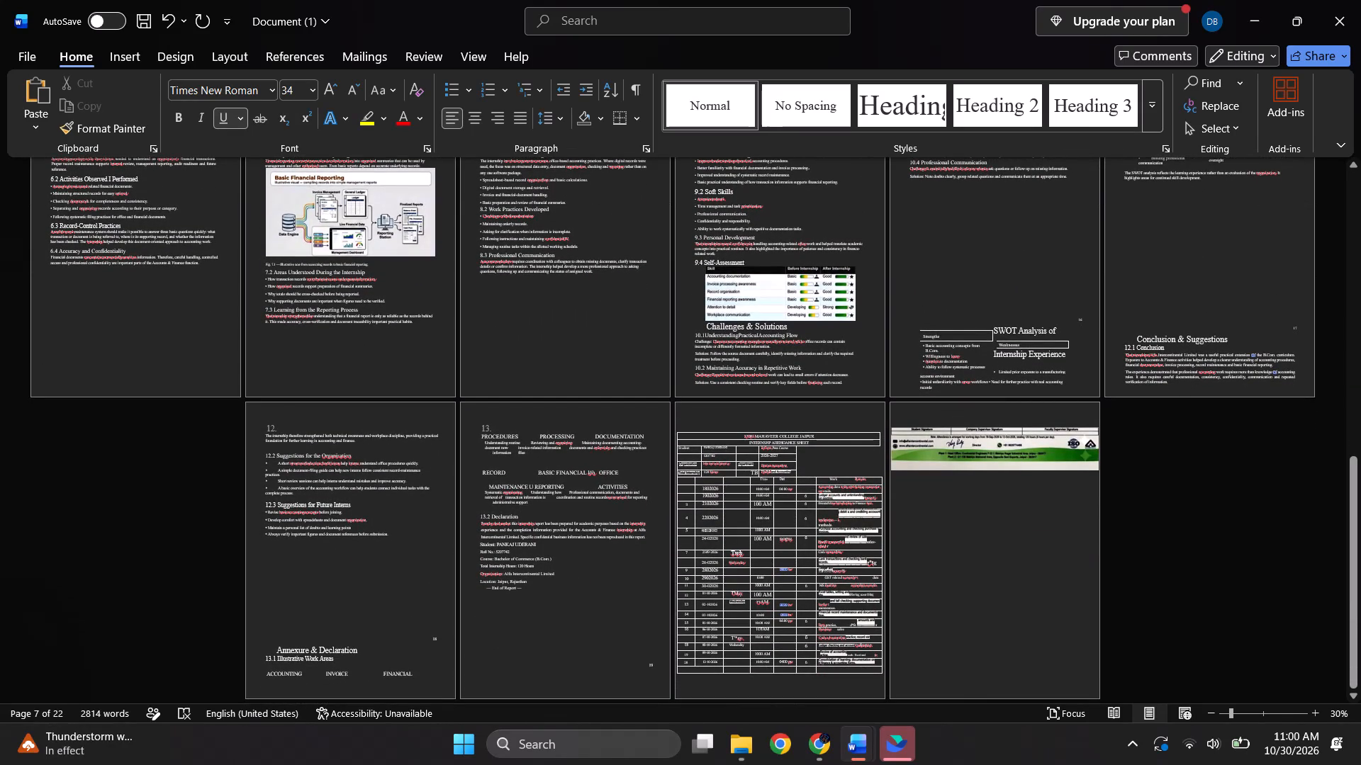
scroll(820, 569, "up", 5, "ctrl")
scroll(820, 569, "down", 4, "ctrl")
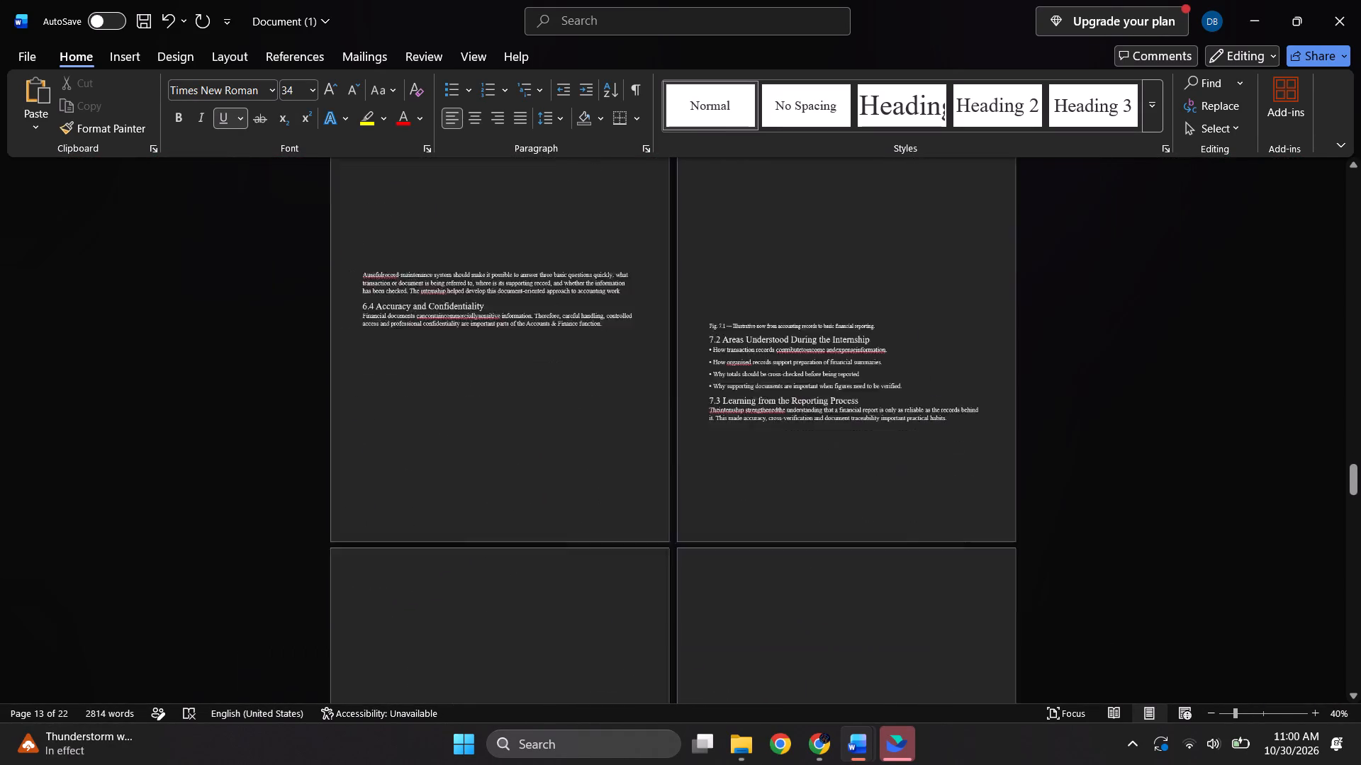
scroll(820, 569, "down", 1, "ctrl")
scroll(783, 582, "down", 1)
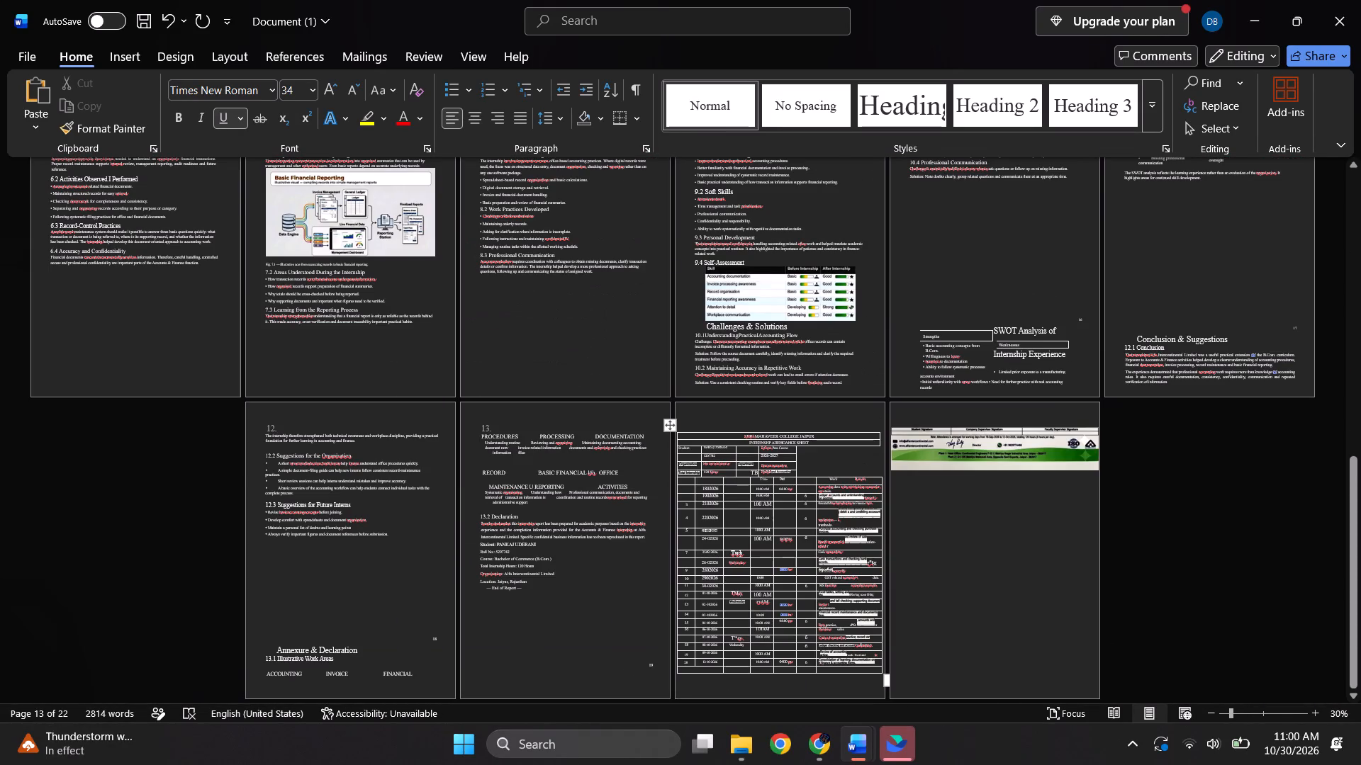
left_click(942, 449)
left_click(942, 449)
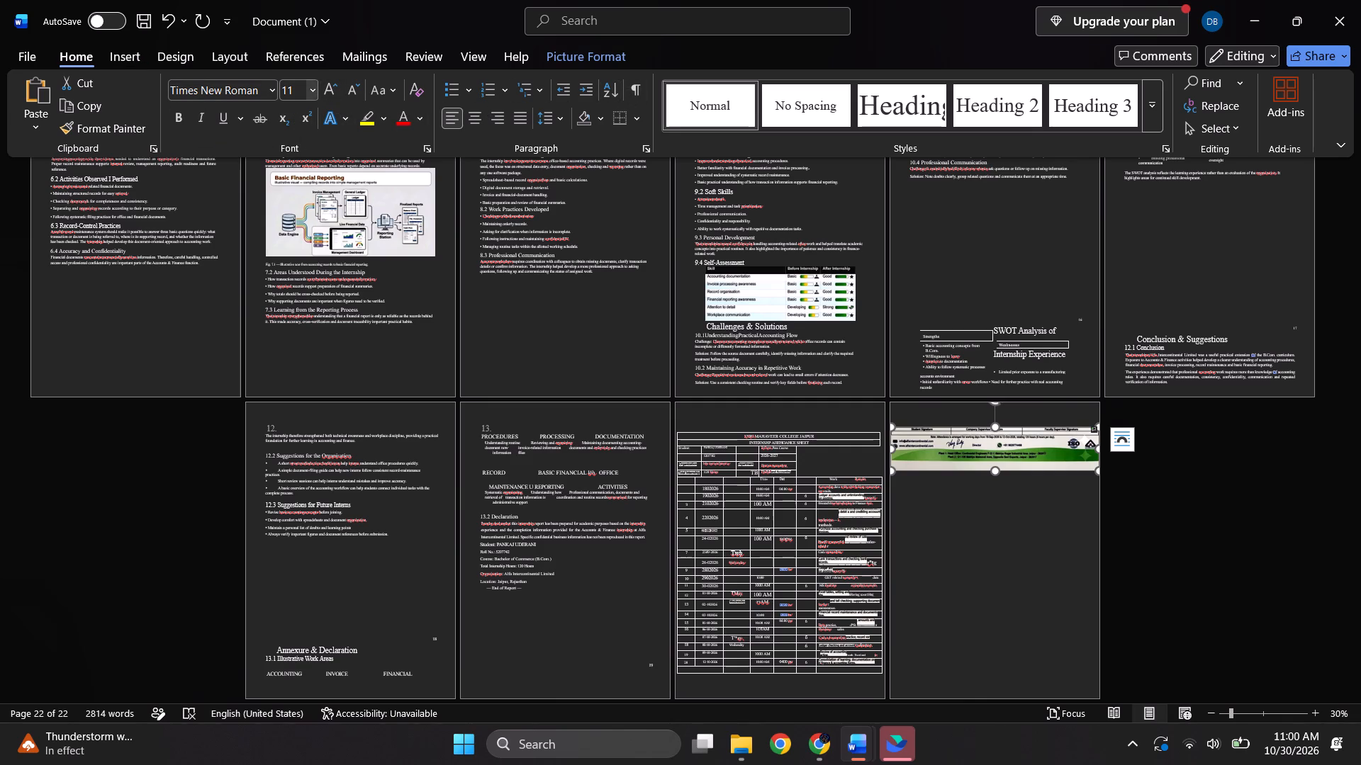
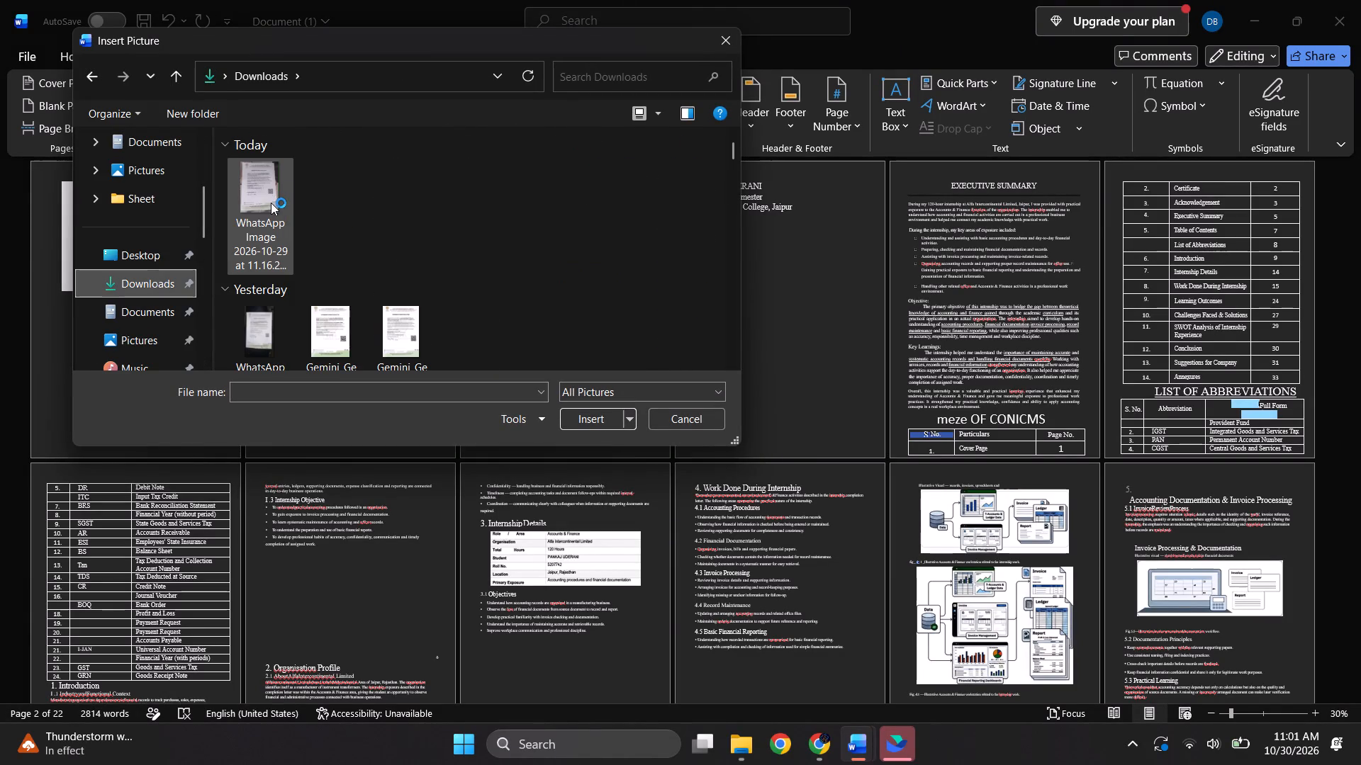
Insert the WhatsApp Image 2026-10-29 picture from the Downloads folder onto the blank second page.
left_click(271, 203)
left_click(573, 412)
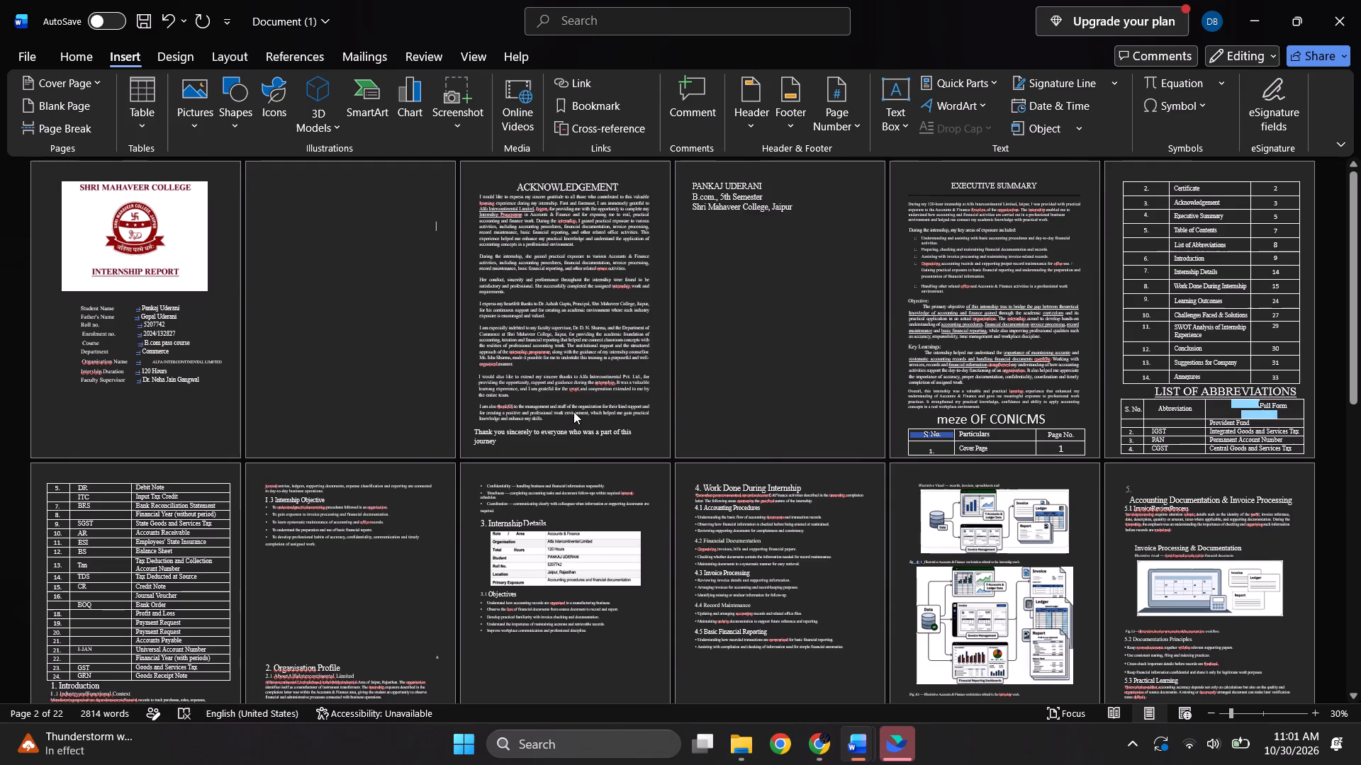
Move the internship completion letter picture onto the blank second page, filling the area between its margins.
left_click_drag(542, 317, 423, 316)
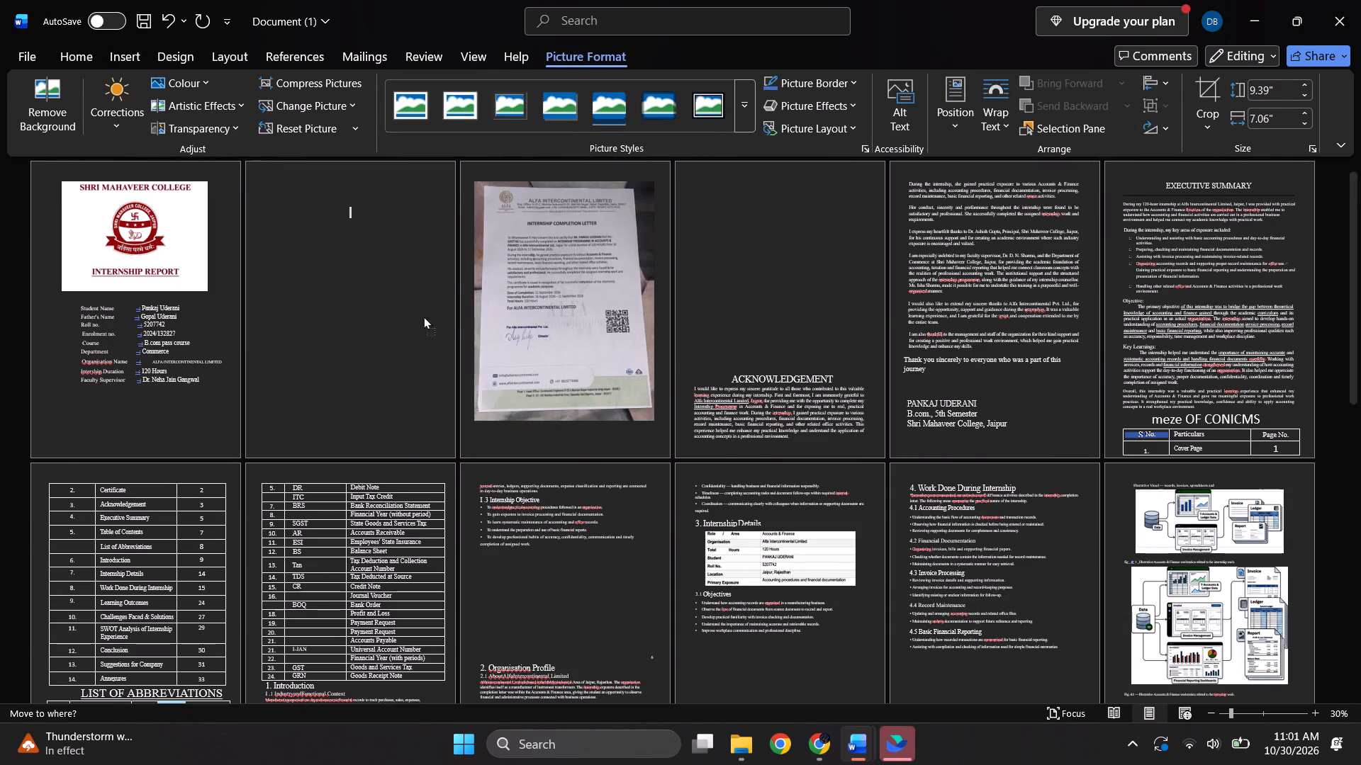
left_click_drag(423, 316, 374, 306)
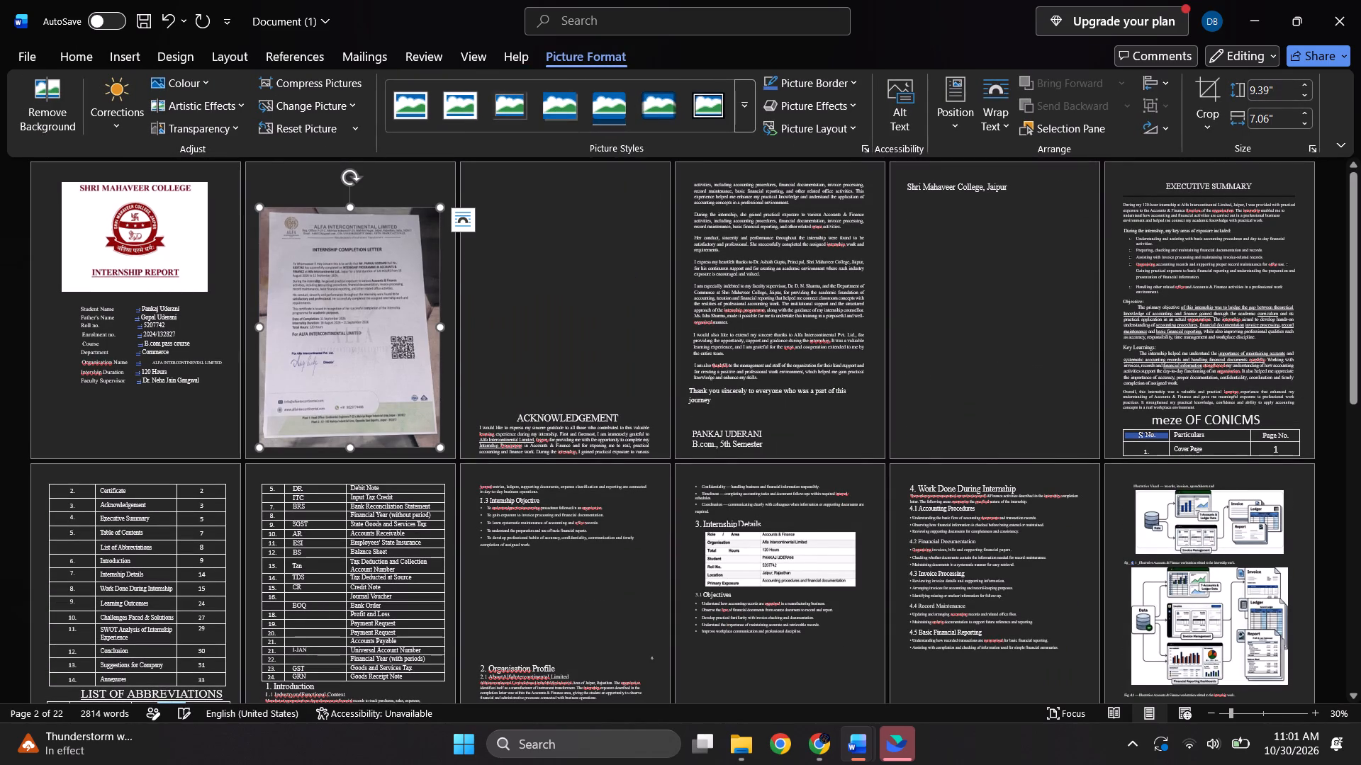
Remove the leading spaces and all blank lines before the ACKNOWLEDGEMENT heading so it starts at the top of the third page's body.
left_click(516, 415)
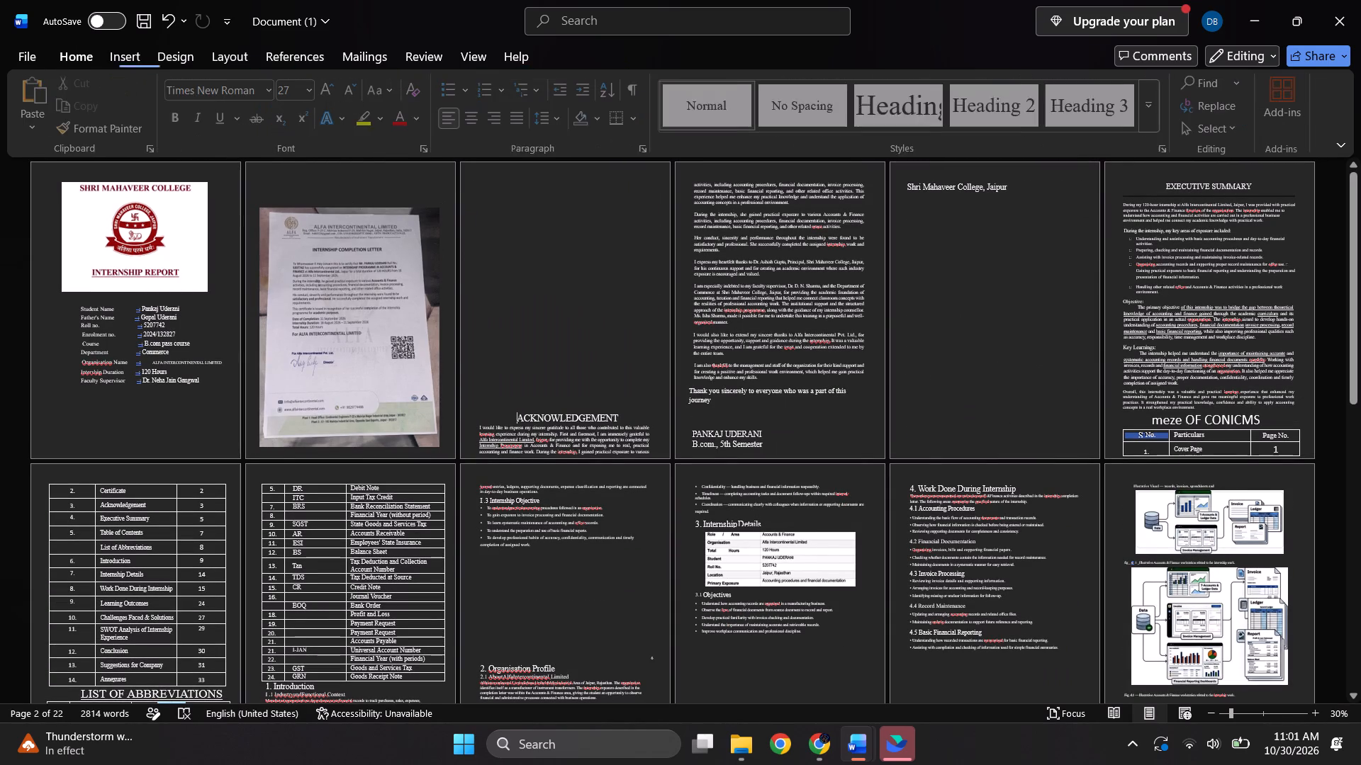
key("BackSpace")
key("BackSpace")
key("BackSpace")
key("BackSpace")
key("BackSpace")
key("BackSpace")
key("BackSpace")
key("BackSpace")
key("BackSpace")
key("BackSpace")
key("BackSpace")
key("BackSpace")
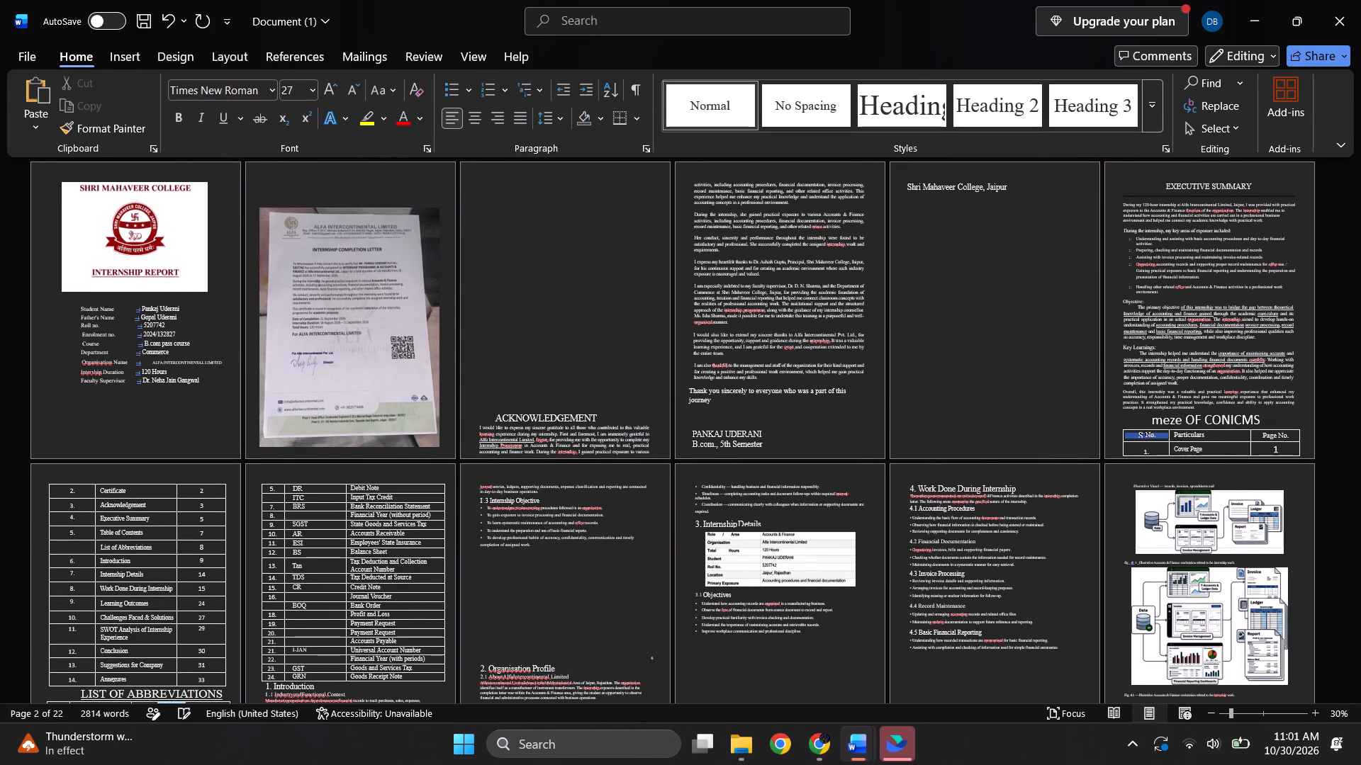
key("BackSpace")
key("BackSpace")
key("BackSpace")
key("BackSpace")
key("BackSpace")
key("BackSpace")
key("BackSpace")
key("BackSpace")
key("BackSpace")
key("BackSpace")
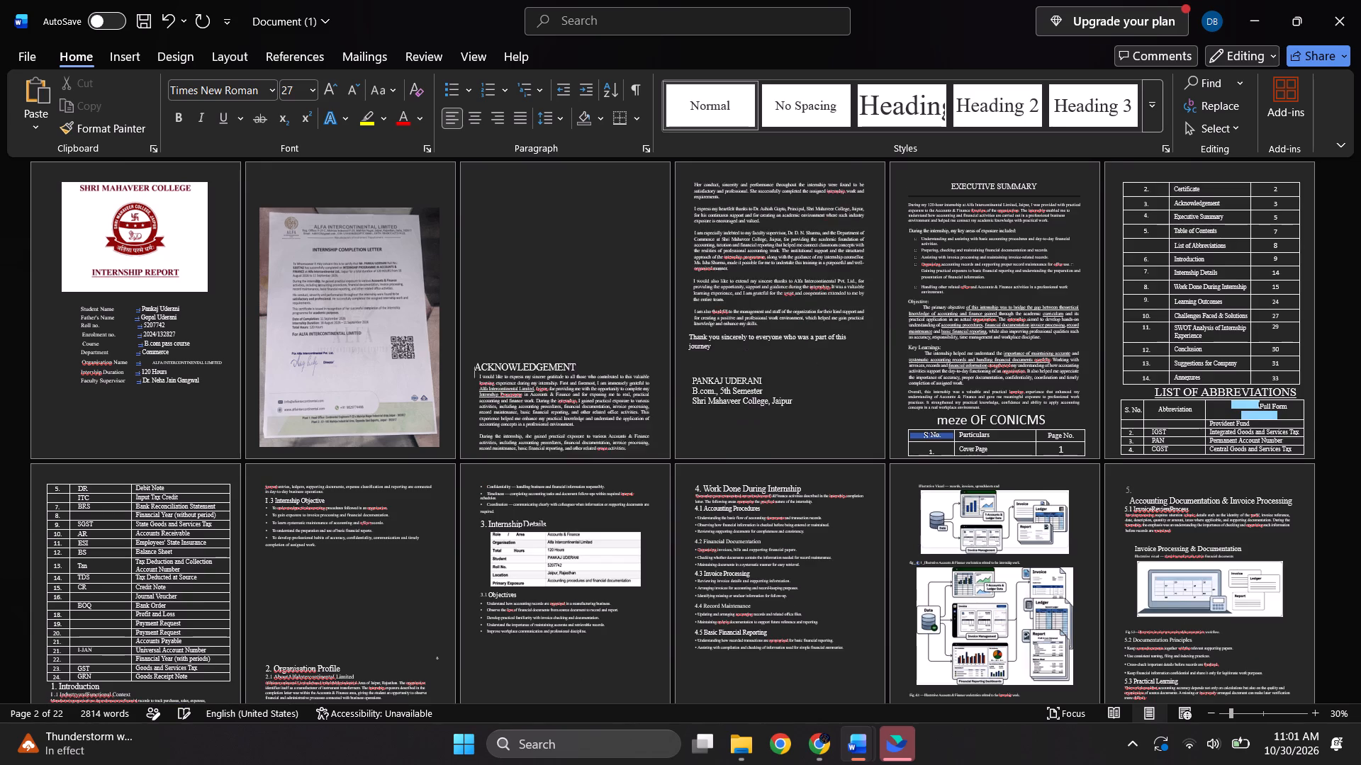
key("BackSpace")
key("BackSpace")
key("BackSpace")
key("BackSpace")
key("BackSpace")
key("BackSpace")
key("BackSpace")
key("BackSpace")
key("BackSpace")
key("BackSpace")
key("BackSpace")
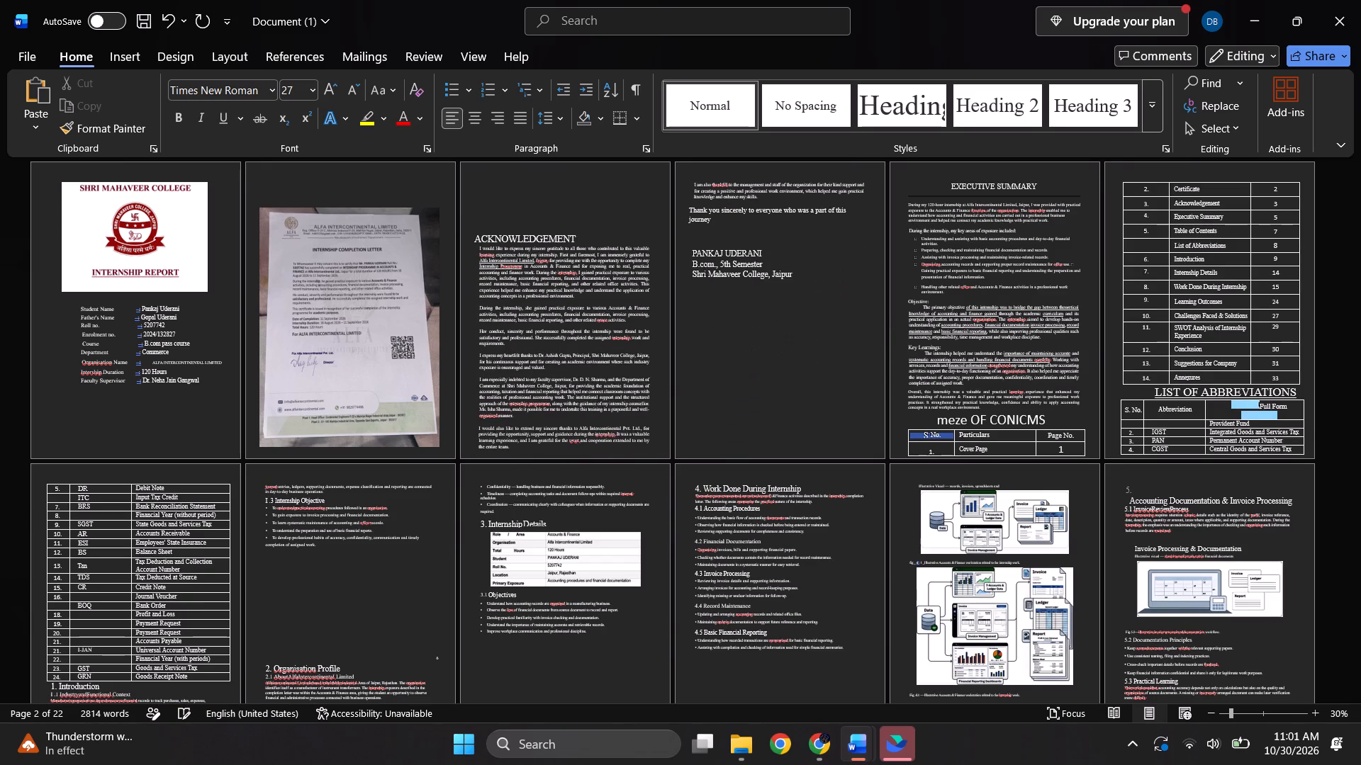
key("BackSpace")
key("BackSpace")
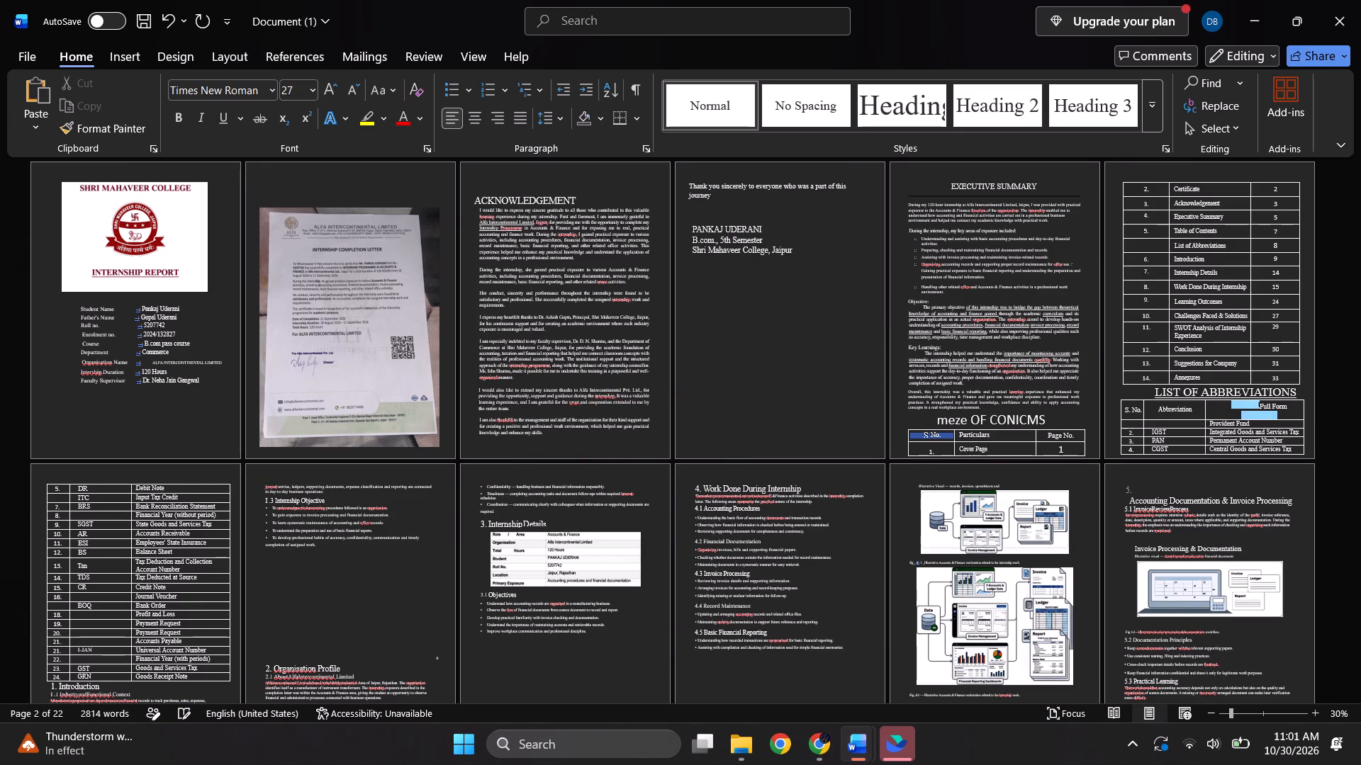
Insert spaces before the ACKNOWLEDGEMENT heading to shift it to the centre above its text.
key("space")
key("space")
key("space")
key("space")
key("space")
key("space")
key("space")
key("space")
key("space")
key("space")
key("space")
key("space")
key("space")
key("space")
key("space")
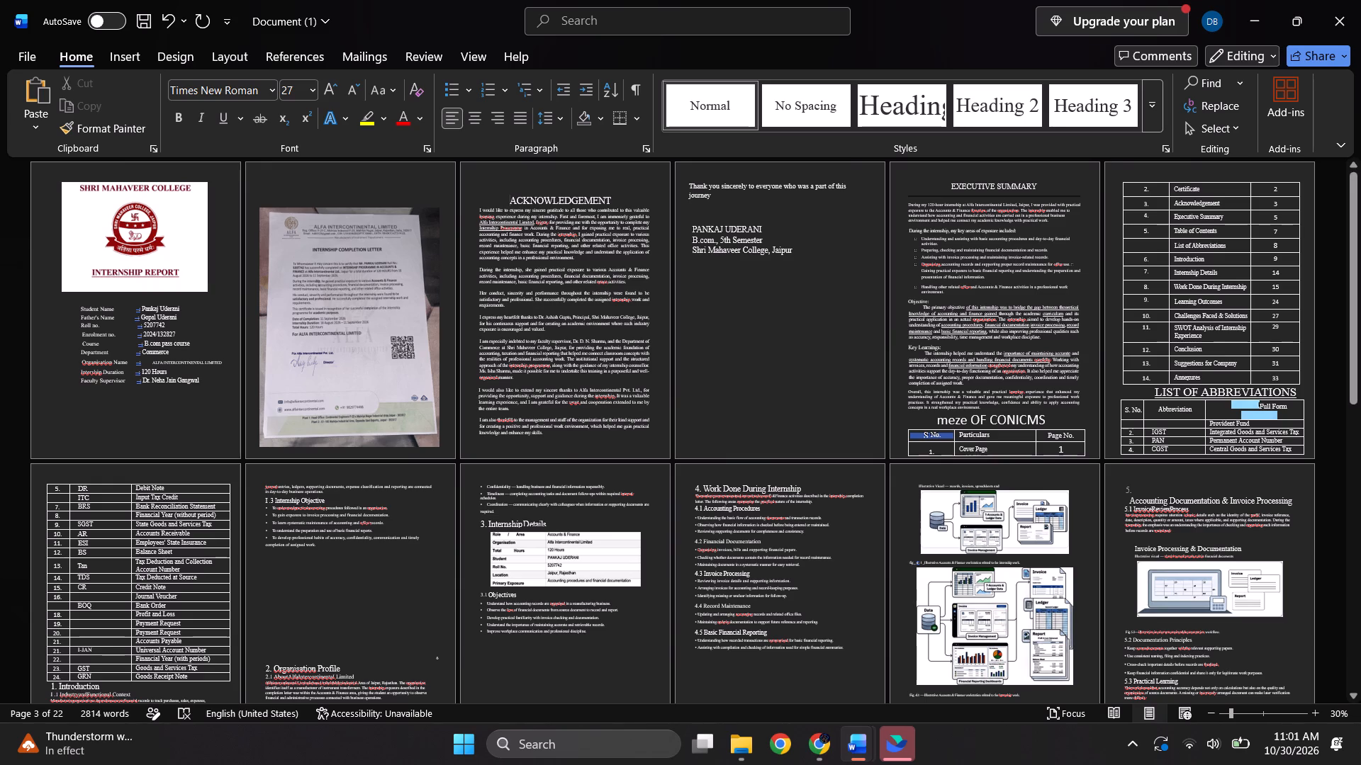
Draw a rectangle about 0.41" high and 0.7" wide over the right end of the green band in the last page's footer picture.
scroll(719, 353, "down", 2)
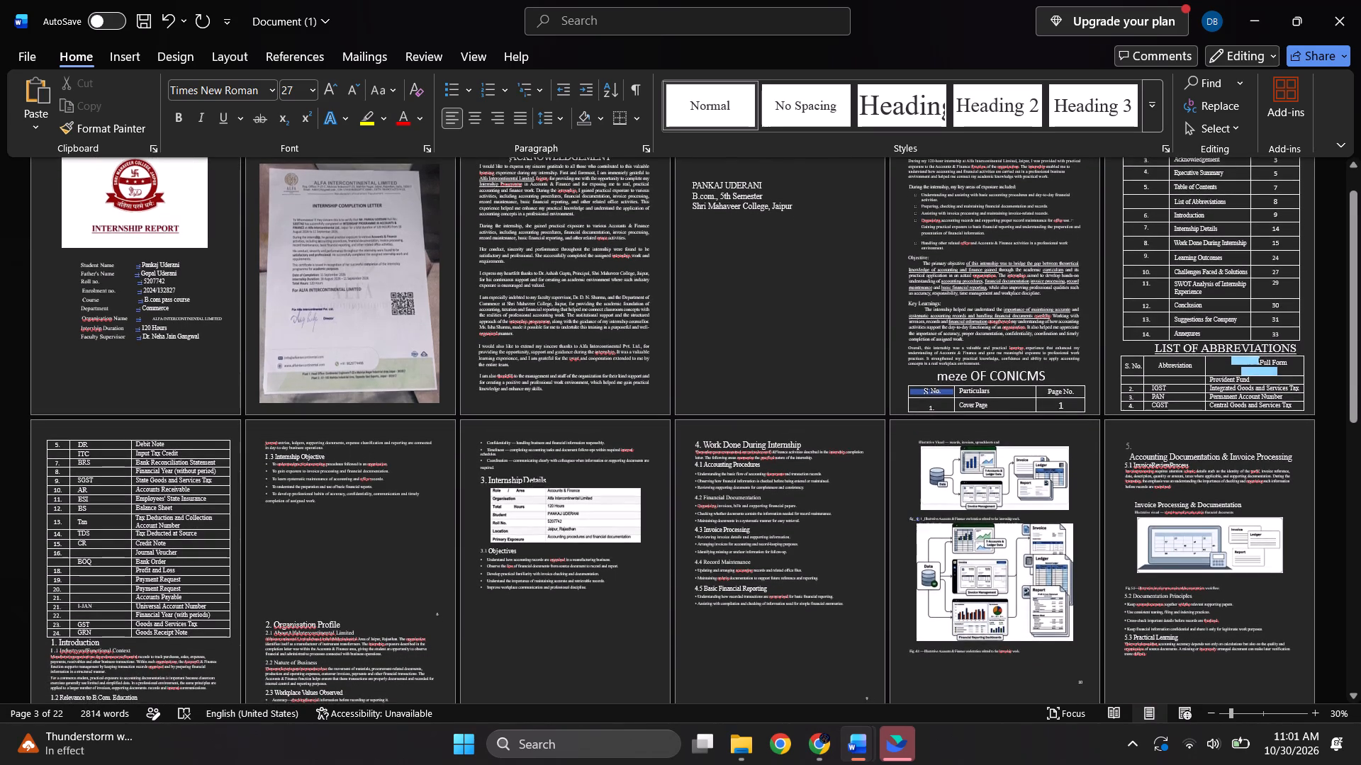
scroll(719, 353, "down", 7)
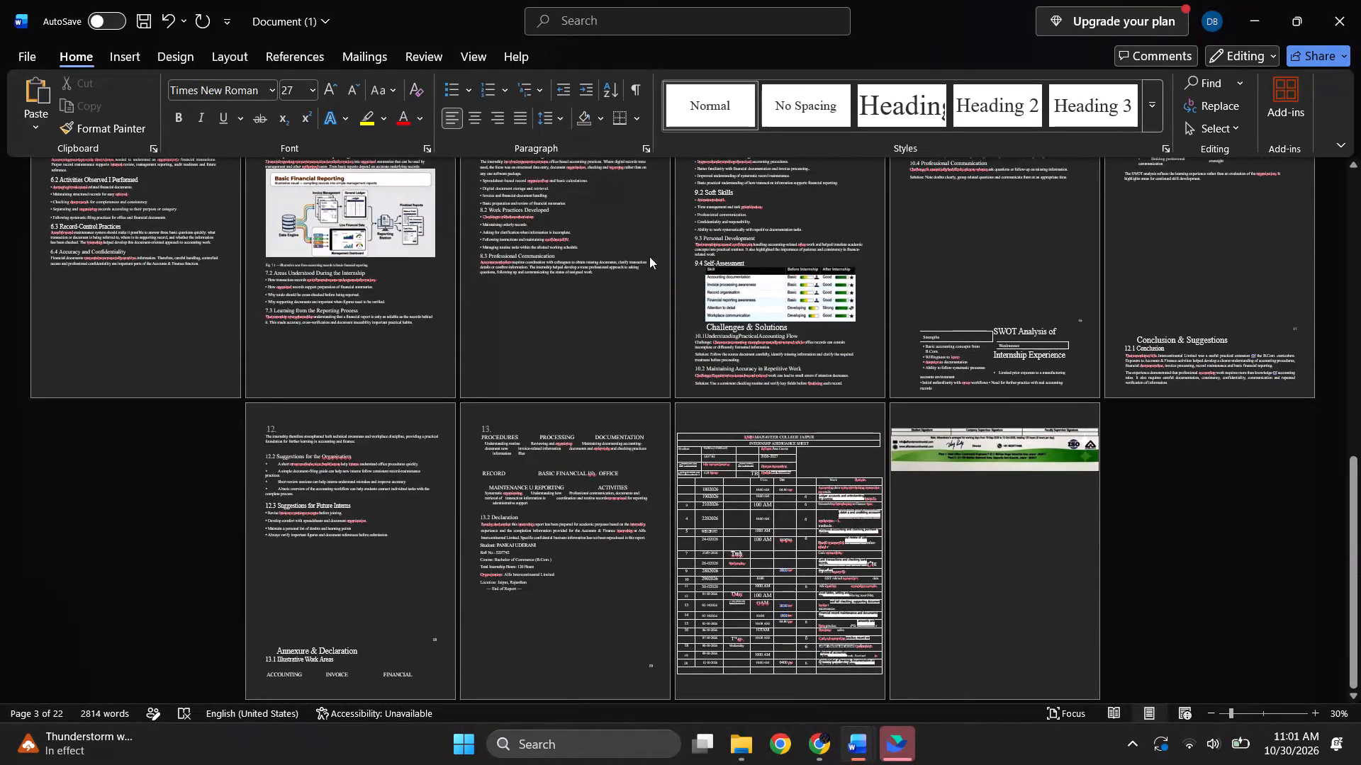
scroll(1030, 559, "up", 7)
scroll(1030, 559, "left", 5)
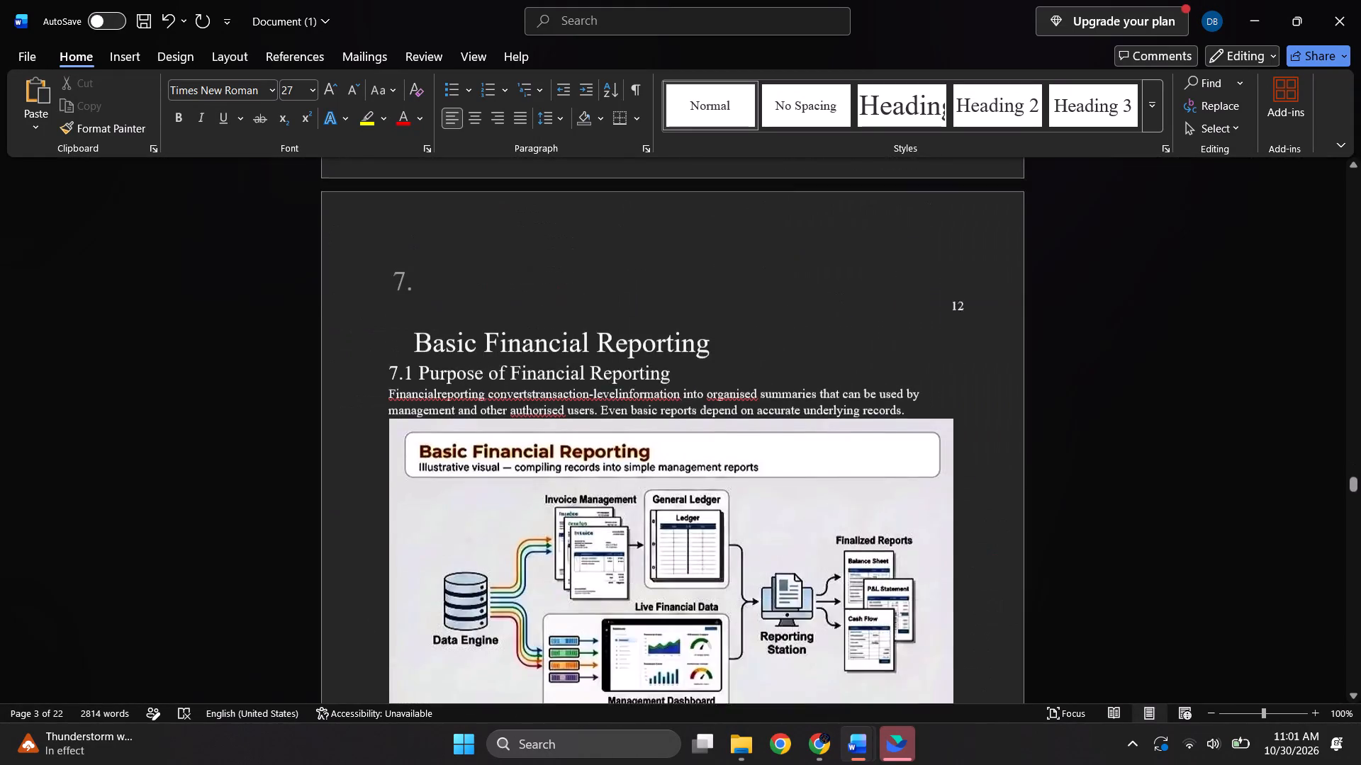
scroll(1030, 559, "down", 10)
scroll(1030, 559, "down", 20)
scroll(1030, 559, "down", 8)
scroll(1030, 559, "up", 1)
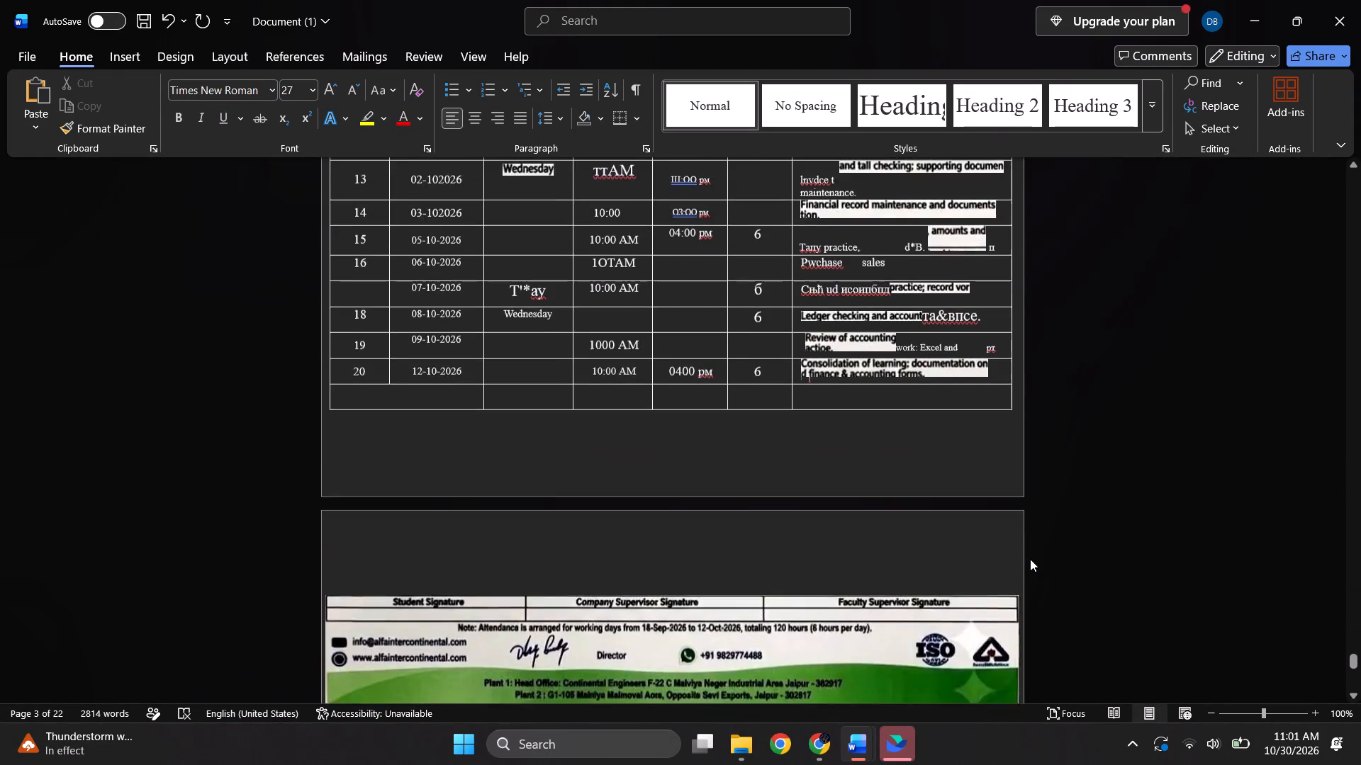
scroll(1030, 559, "up", 1)
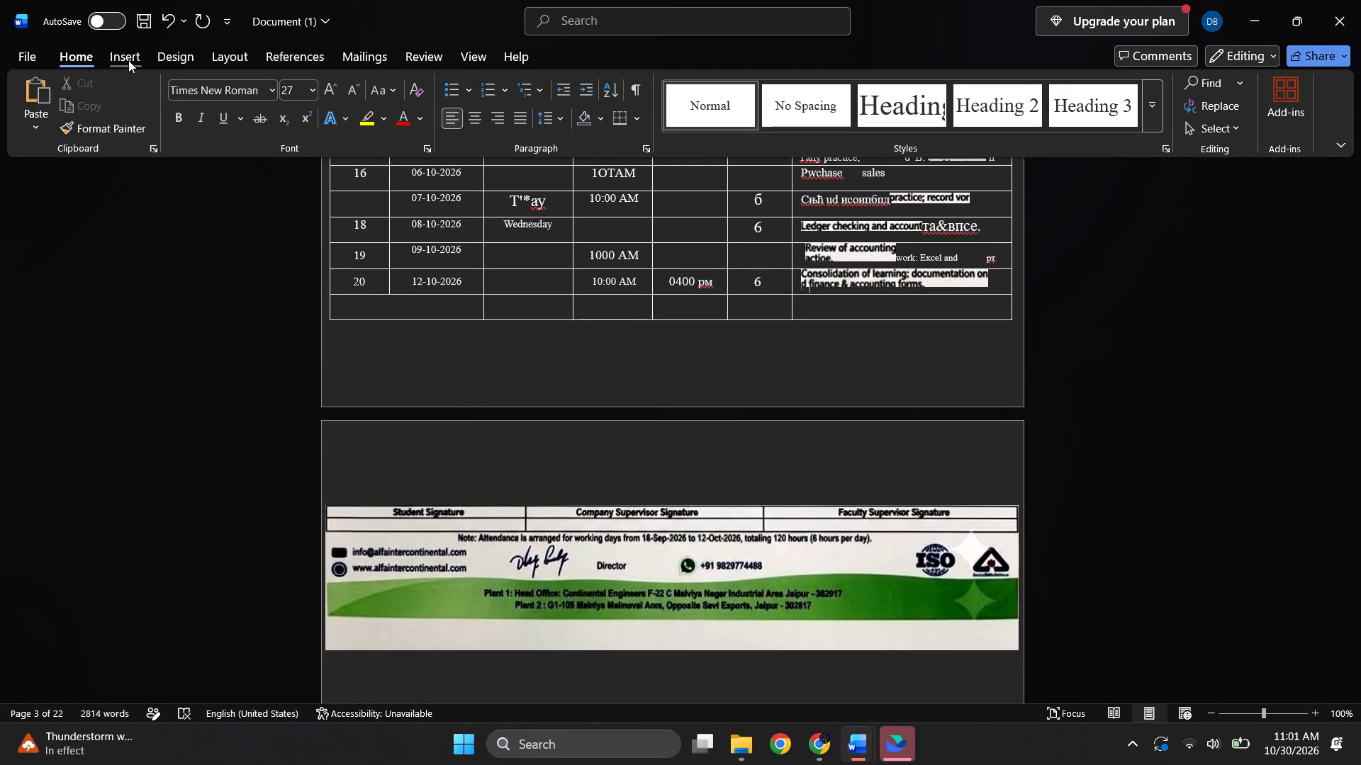
left_click(130, 56)
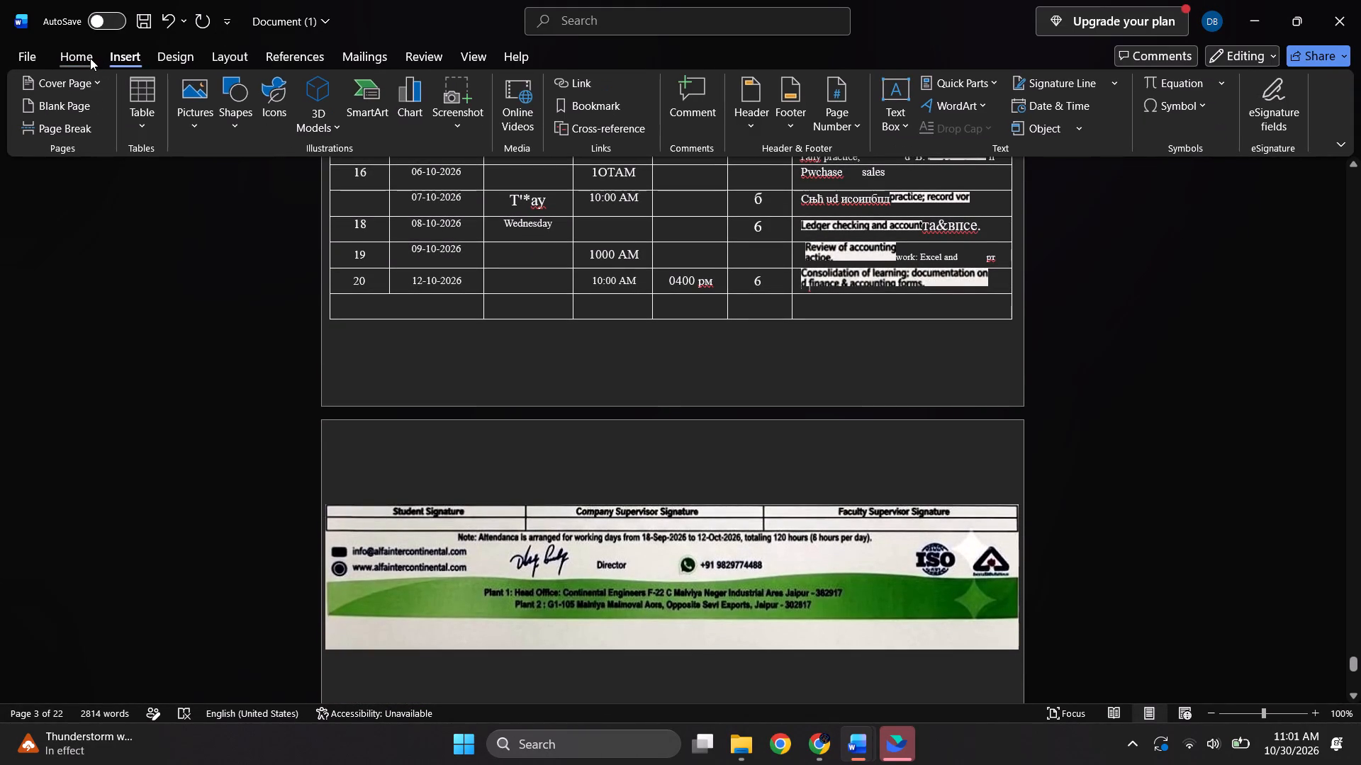
left_click(90, 58)
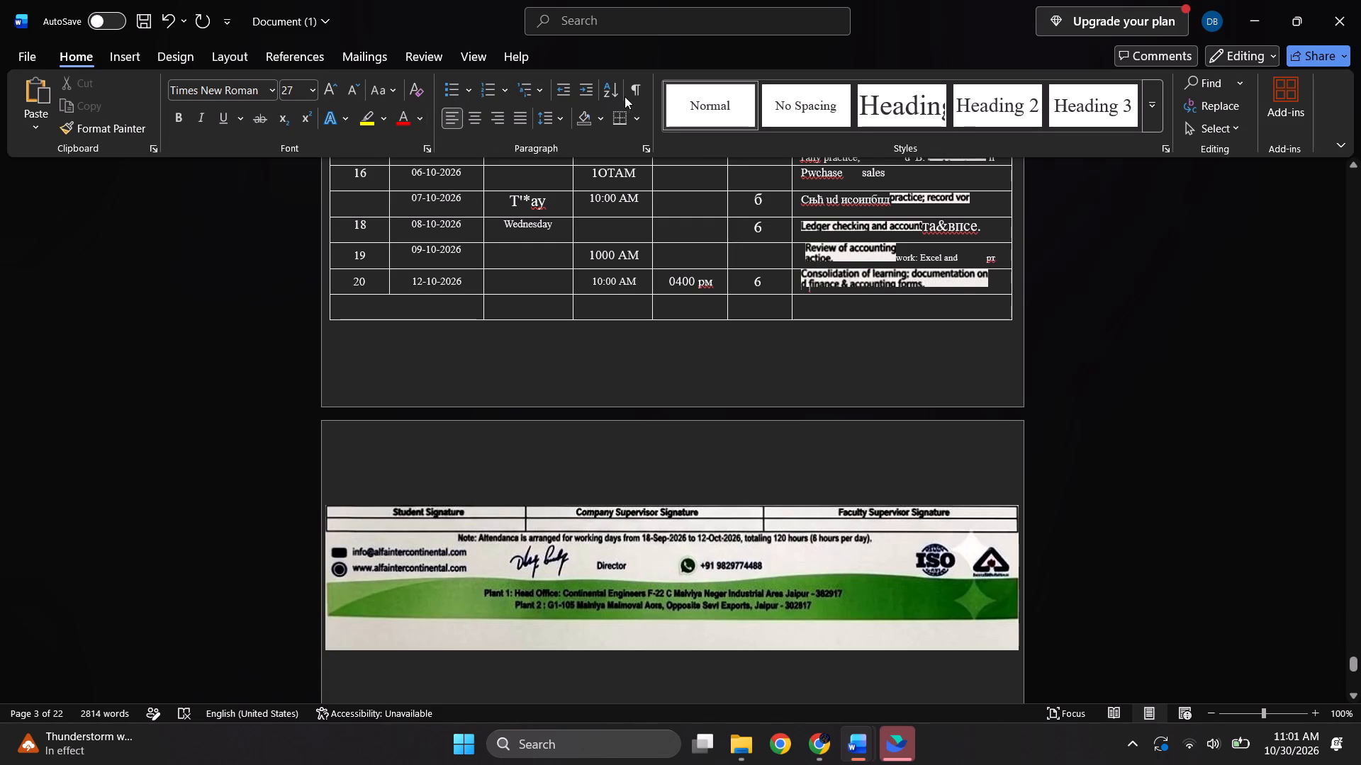
left_click(127, 50)
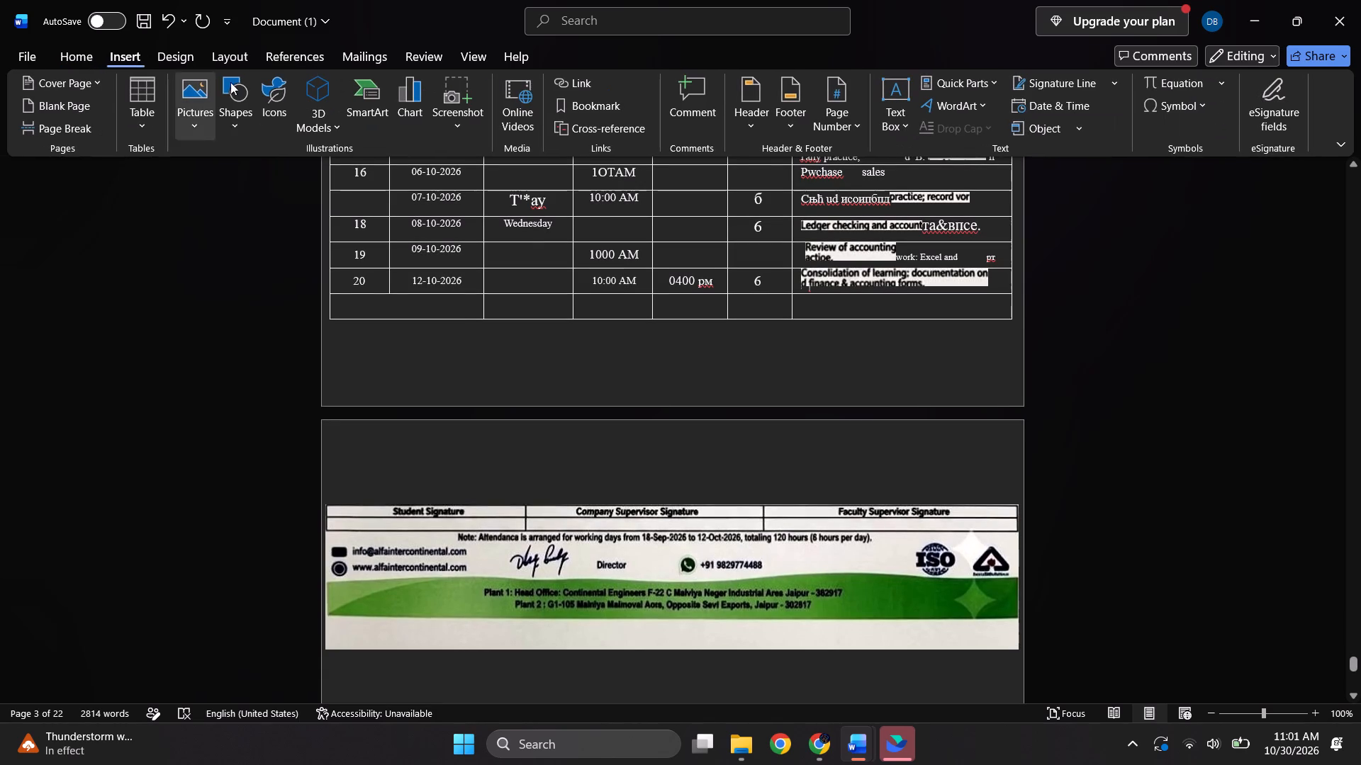
left_click(233, 110)
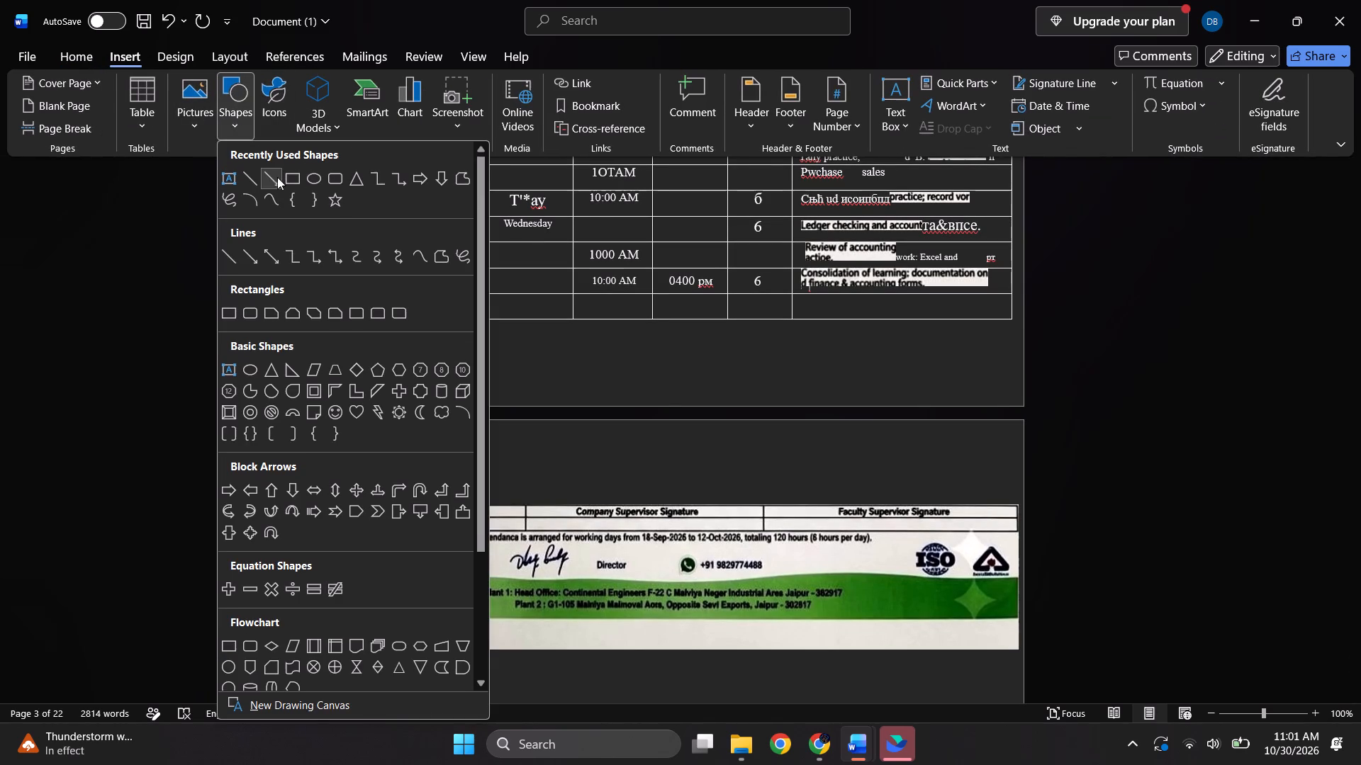
left_click(294, 176)
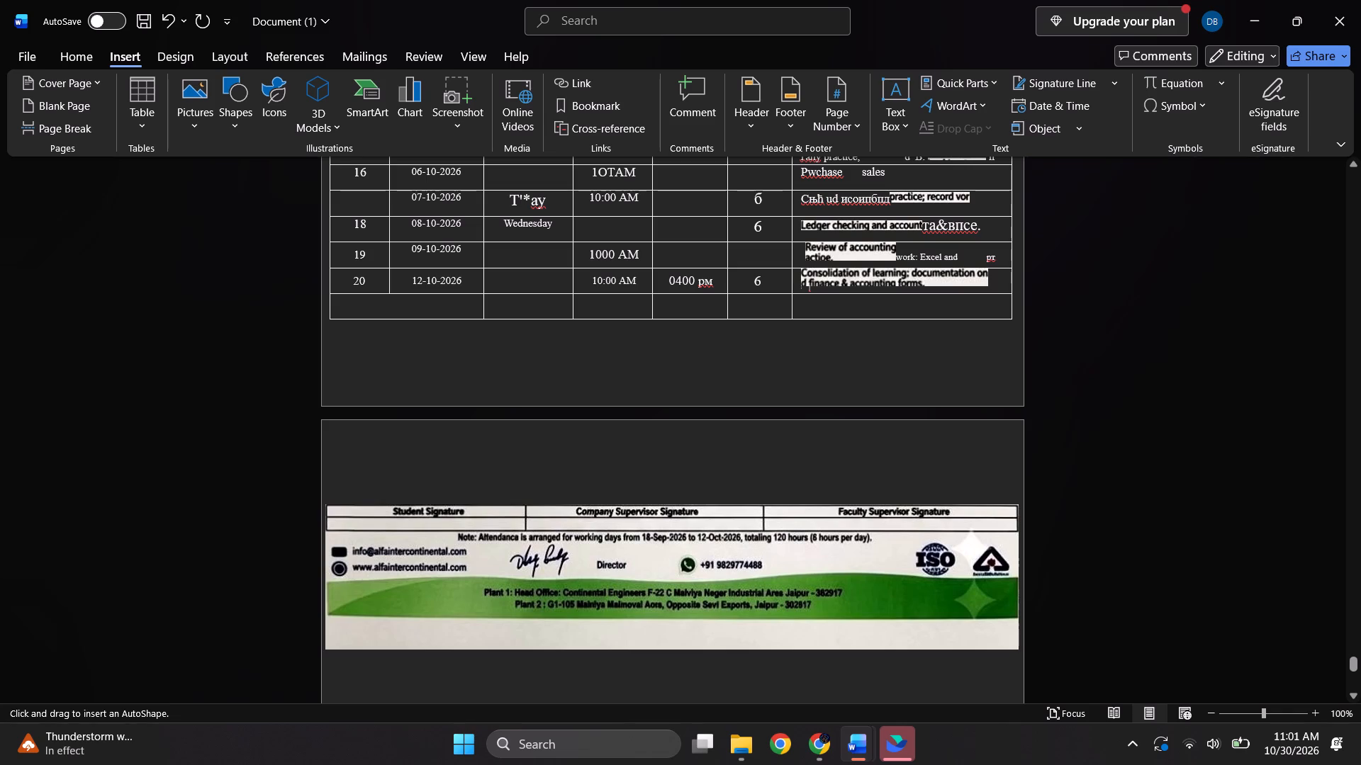
left_click_drag(946, 582, 1005, 616)
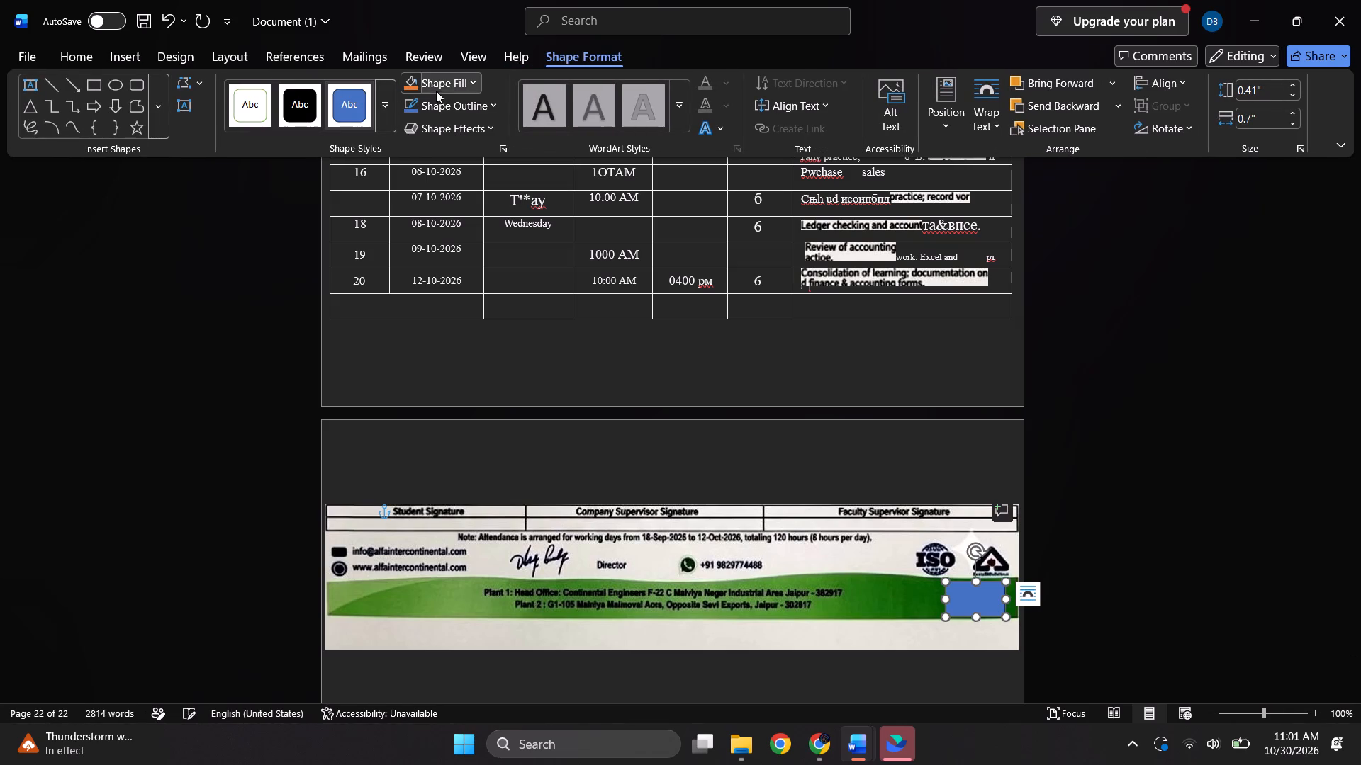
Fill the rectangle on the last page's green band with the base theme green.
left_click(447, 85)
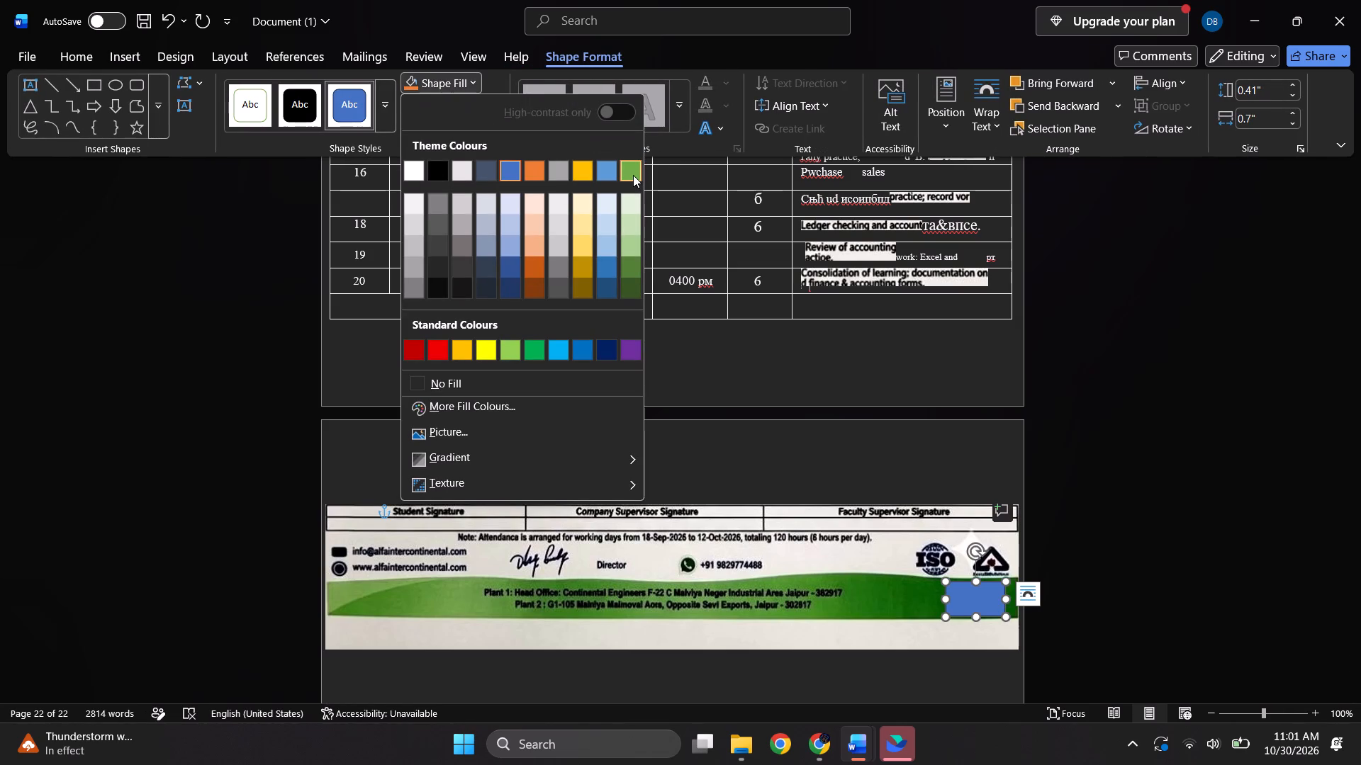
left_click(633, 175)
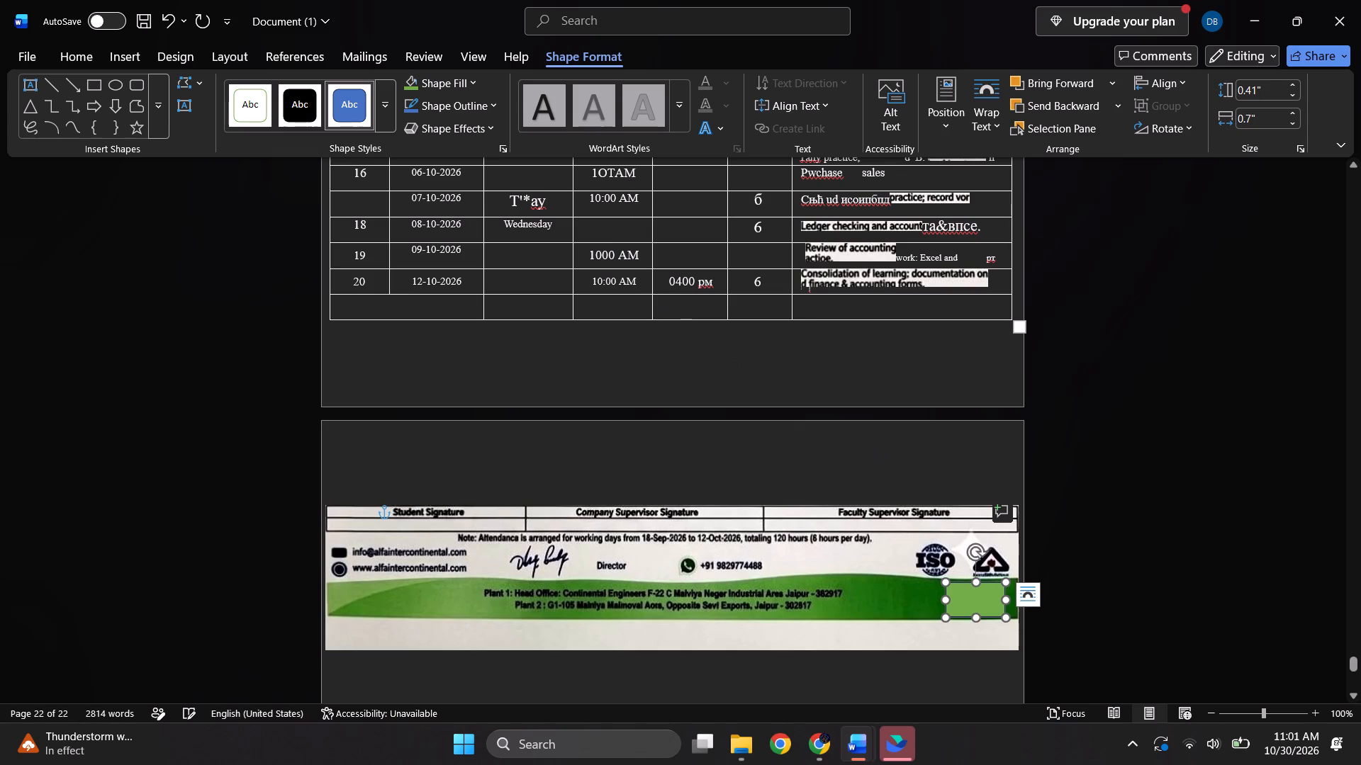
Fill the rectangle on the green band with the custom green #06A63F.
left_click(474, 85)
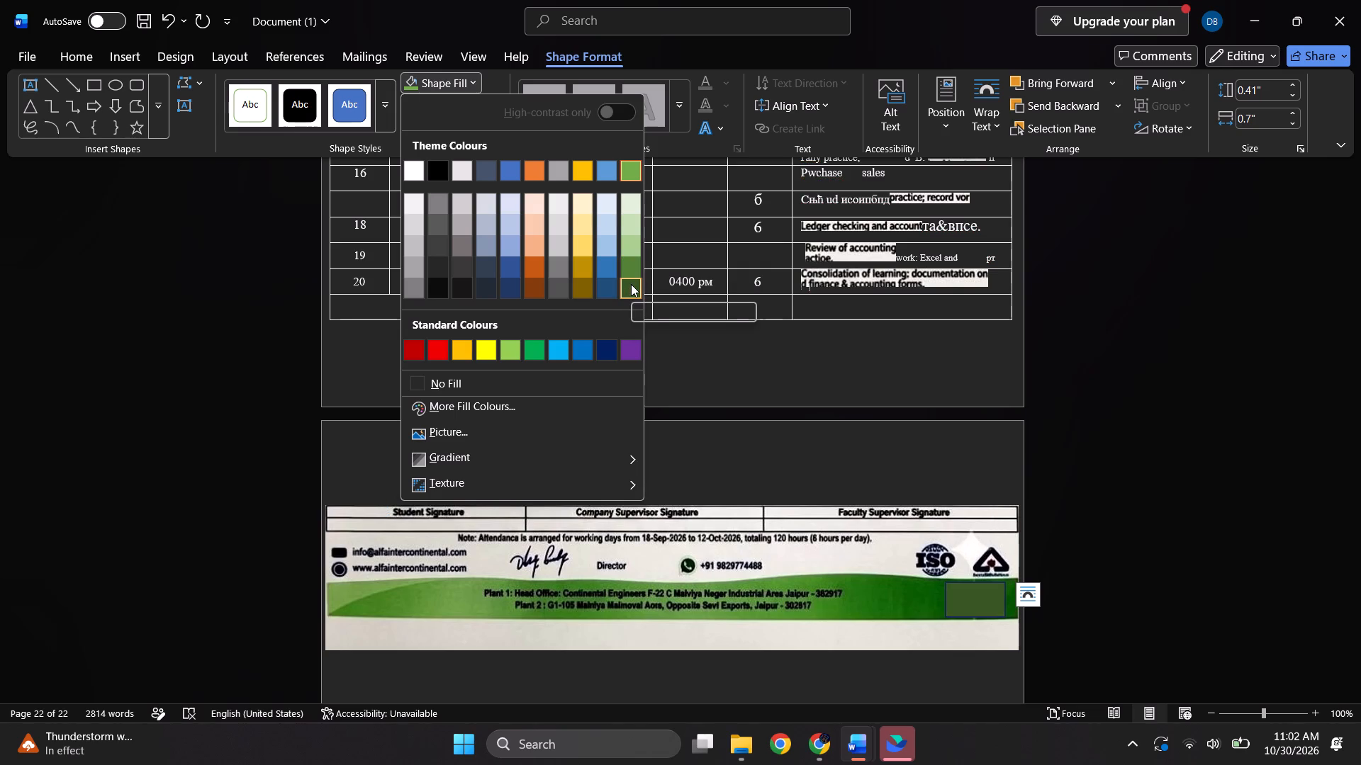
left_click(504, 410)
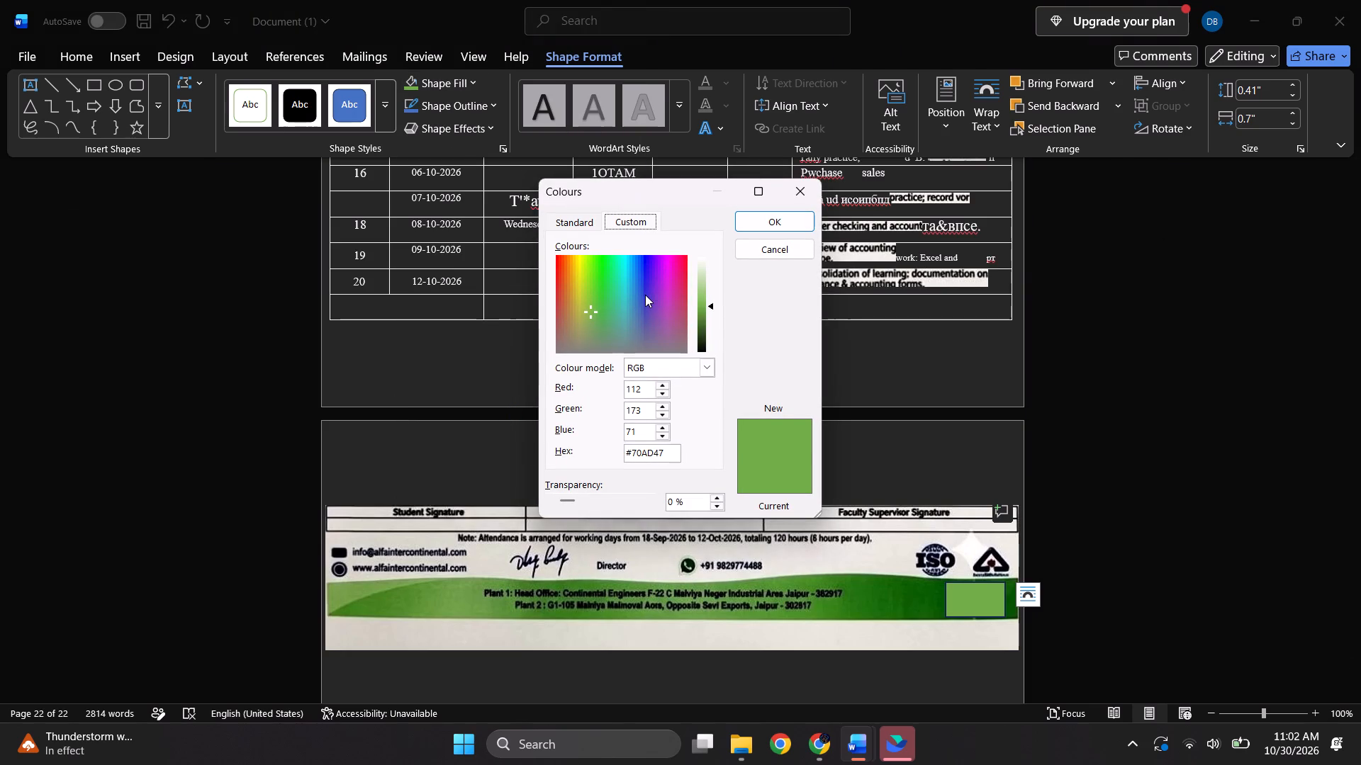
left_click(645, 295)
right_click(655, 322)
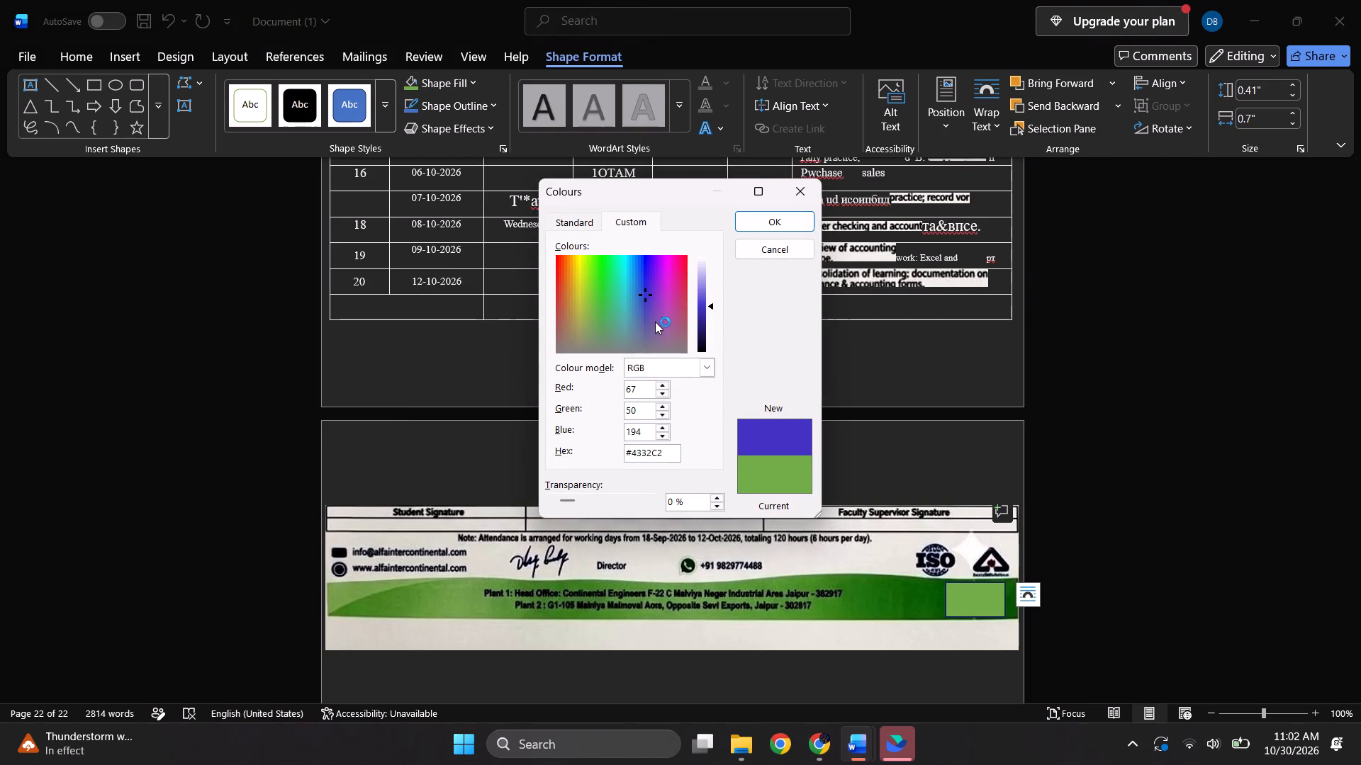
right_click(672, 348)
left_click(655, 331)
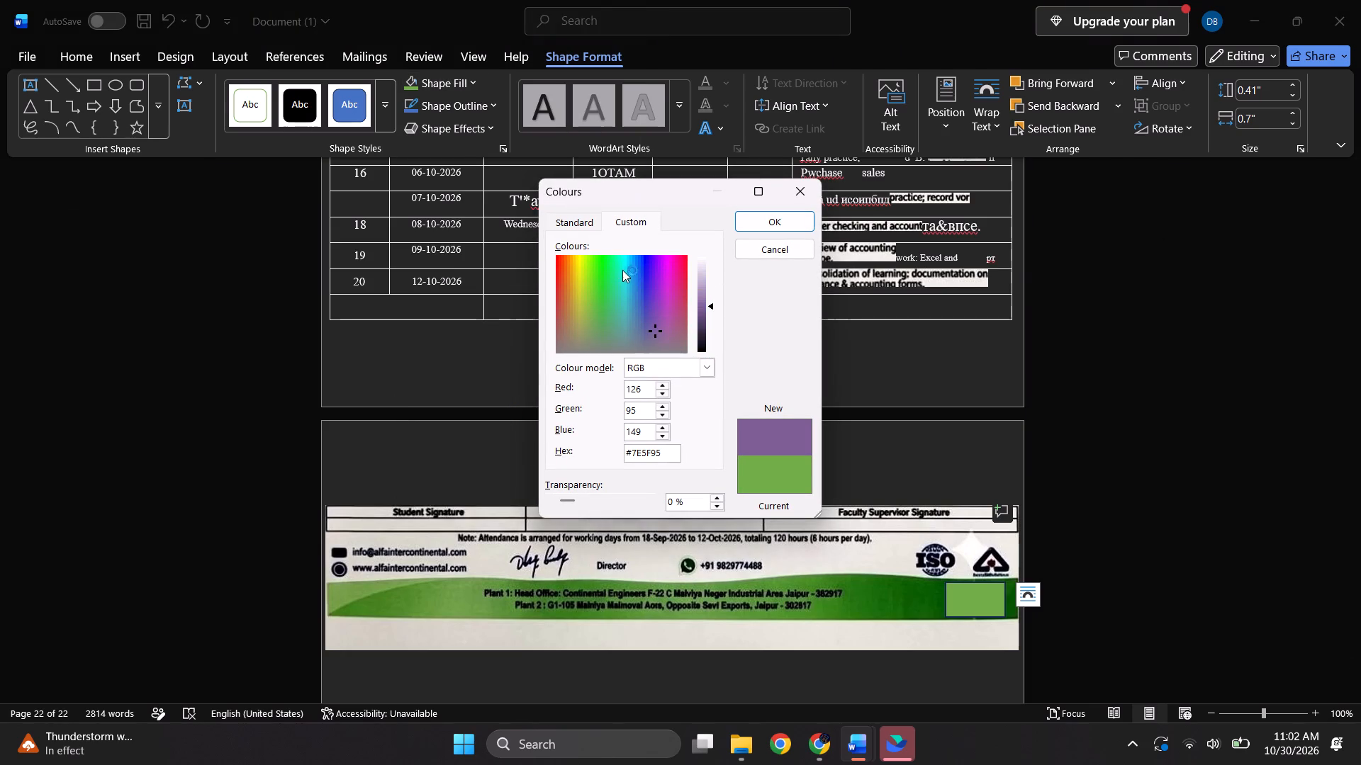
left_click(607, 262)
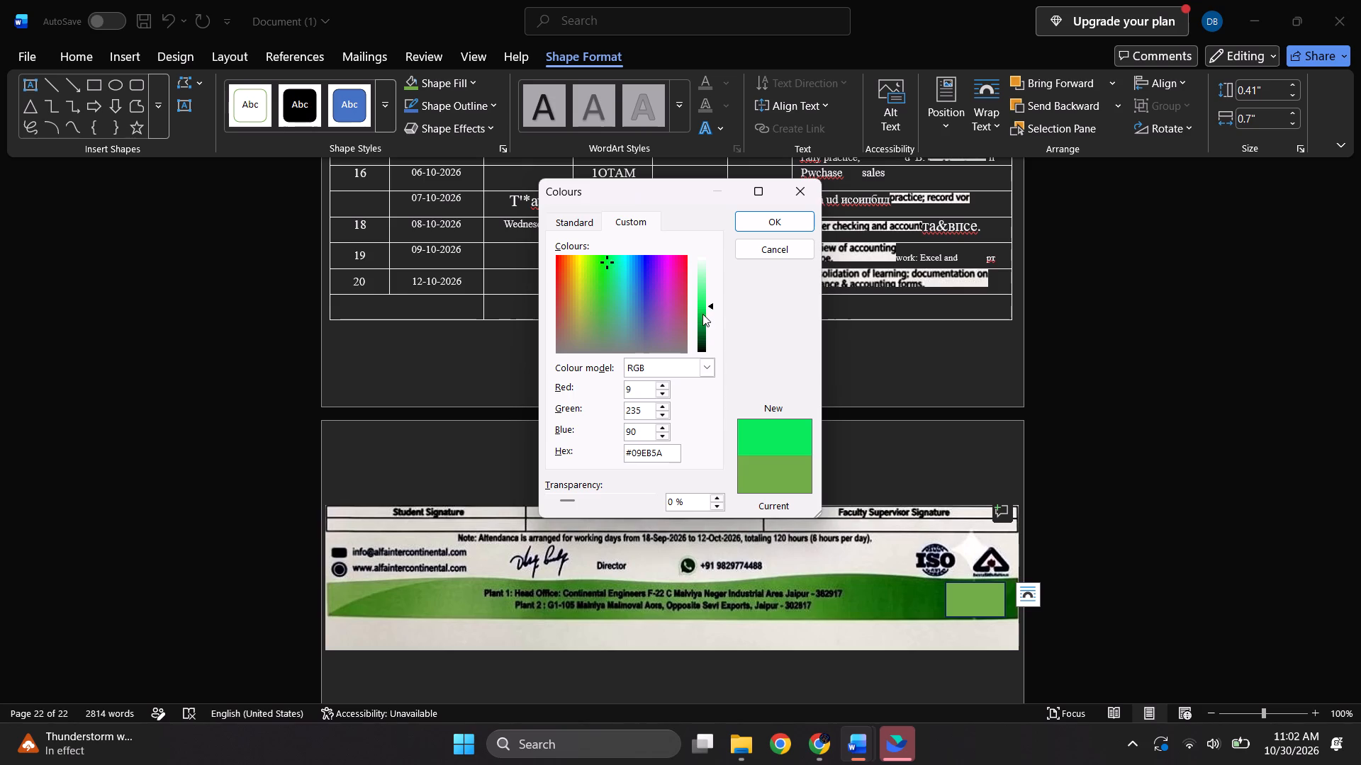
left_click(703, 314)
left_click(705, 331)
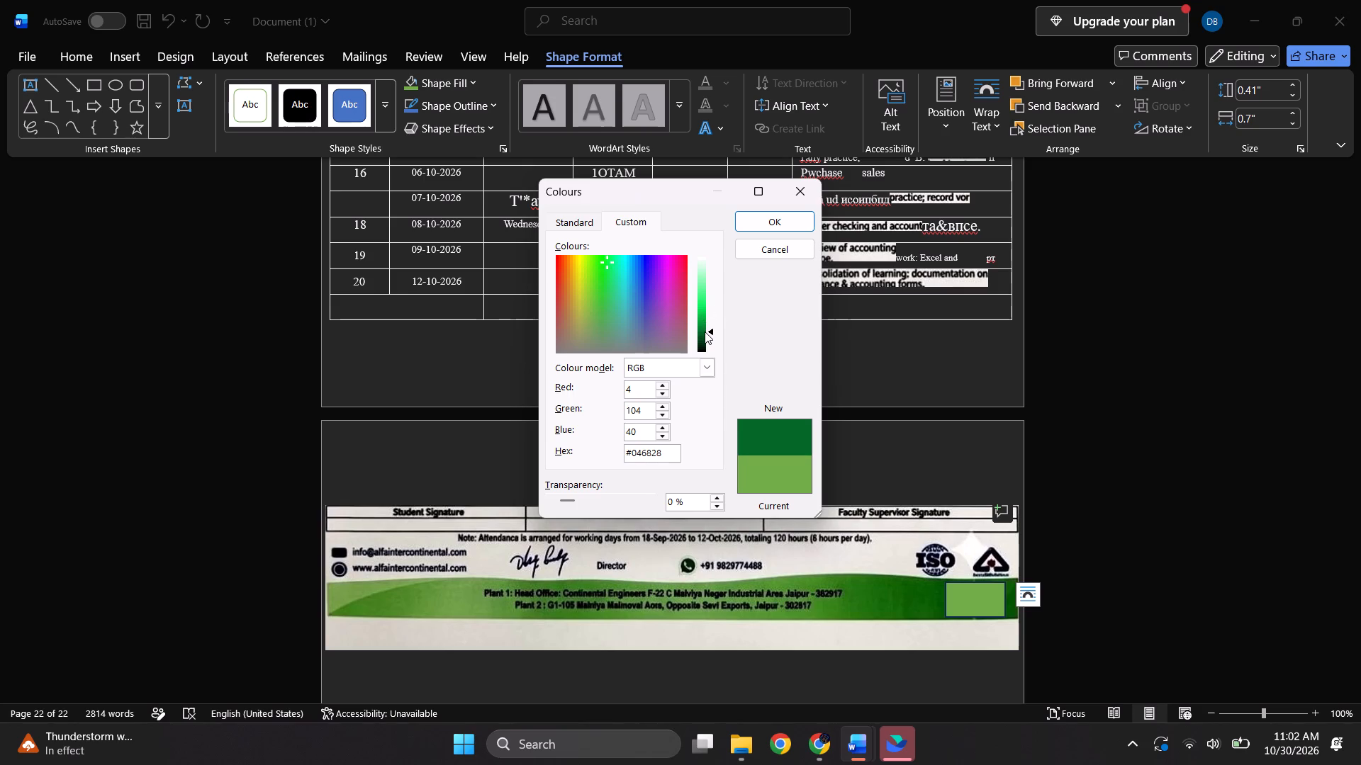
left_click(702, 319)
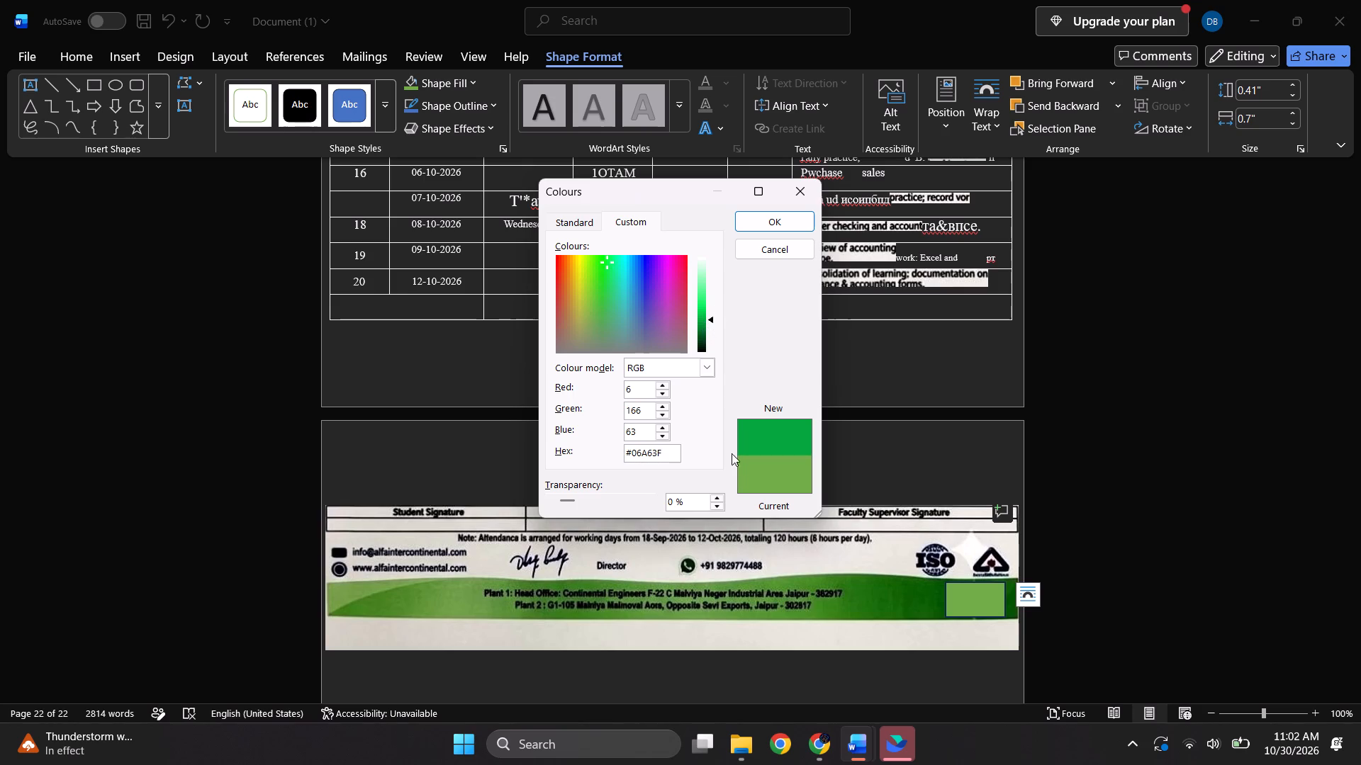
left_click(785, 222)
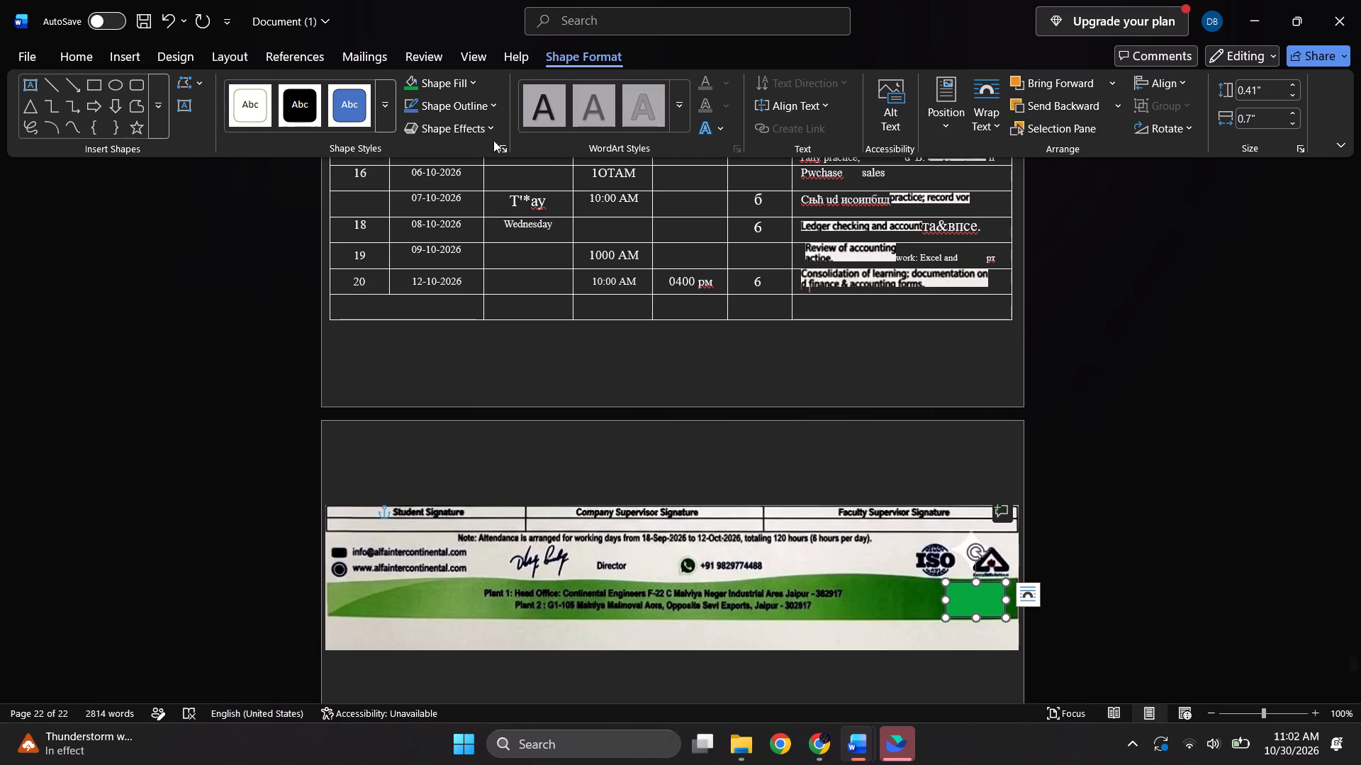
Fill the rectangle on the green band with the darkest shade of the theme green and deselect it.
left_click(452, 82)
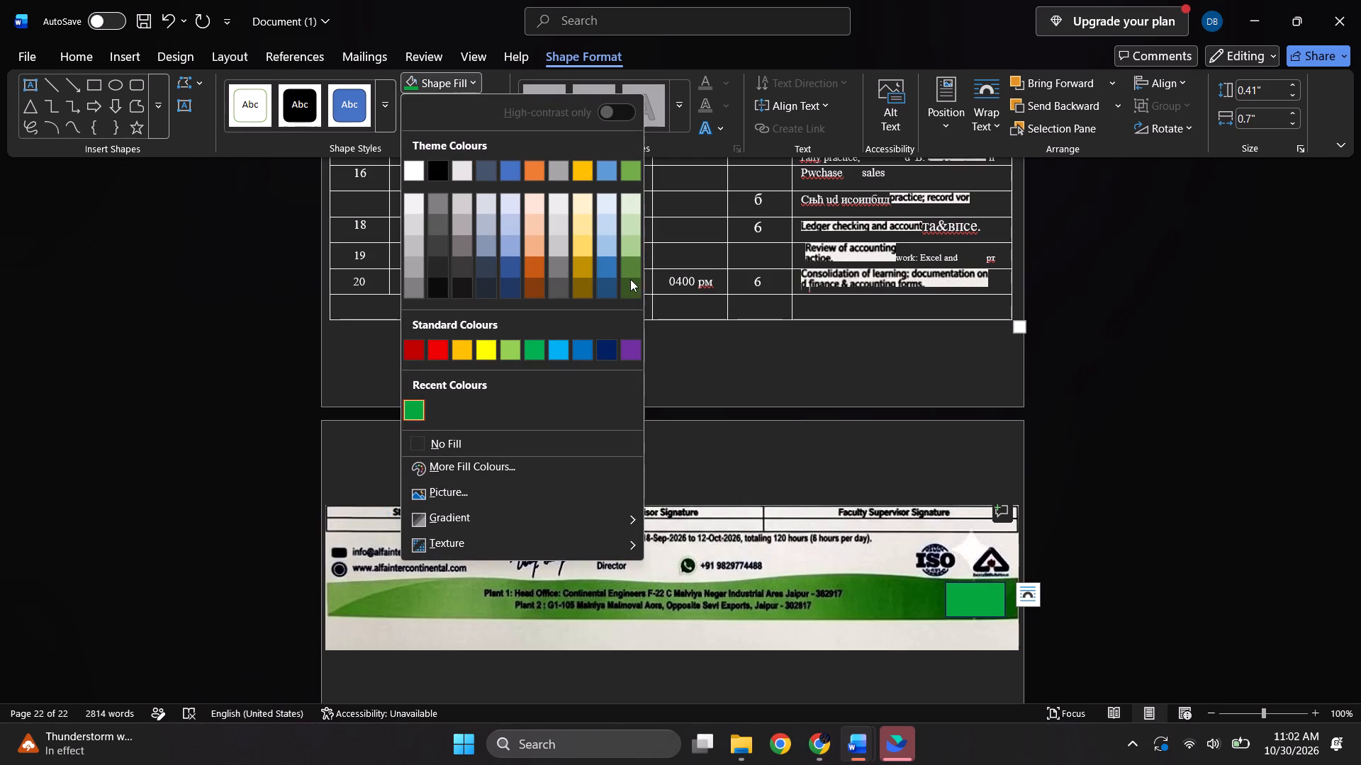
left_click(632, 288)
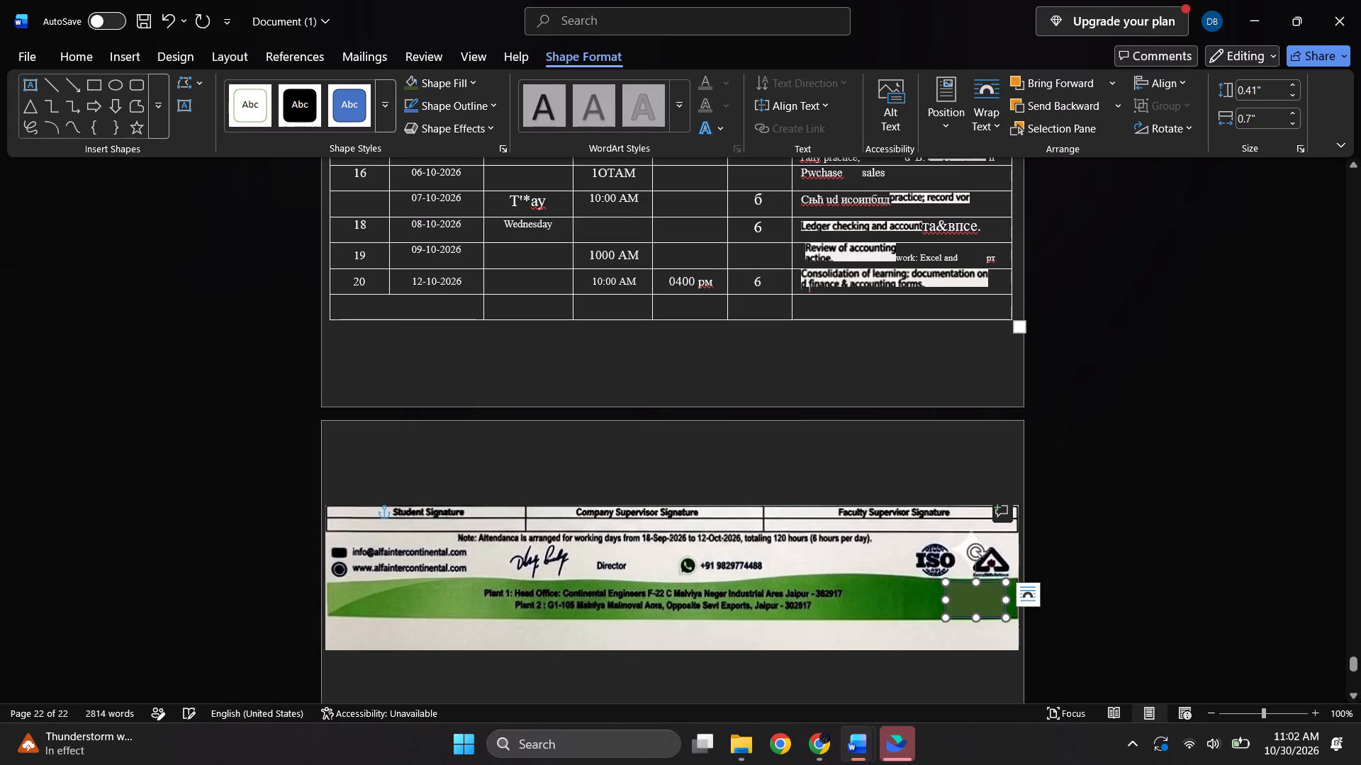
left_click(1143, 582)
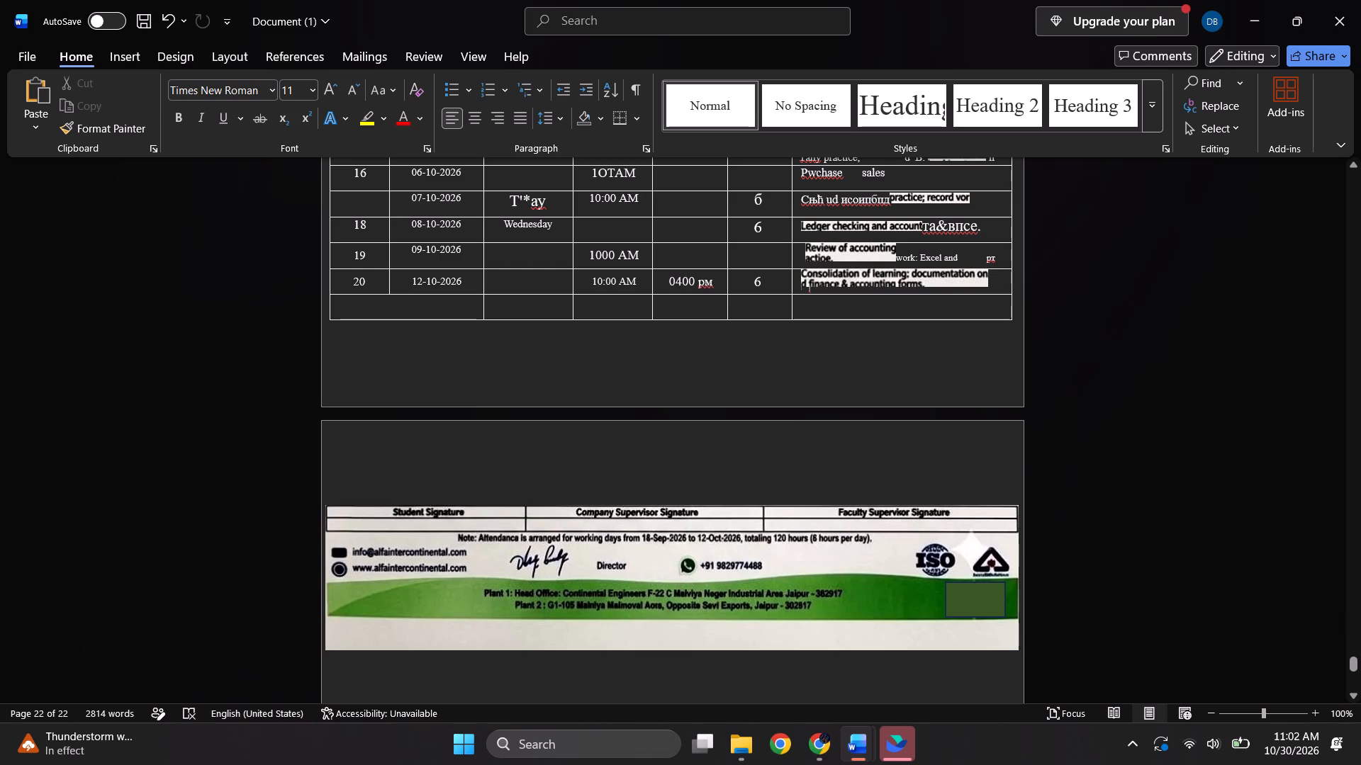
left_click(1085, 624)
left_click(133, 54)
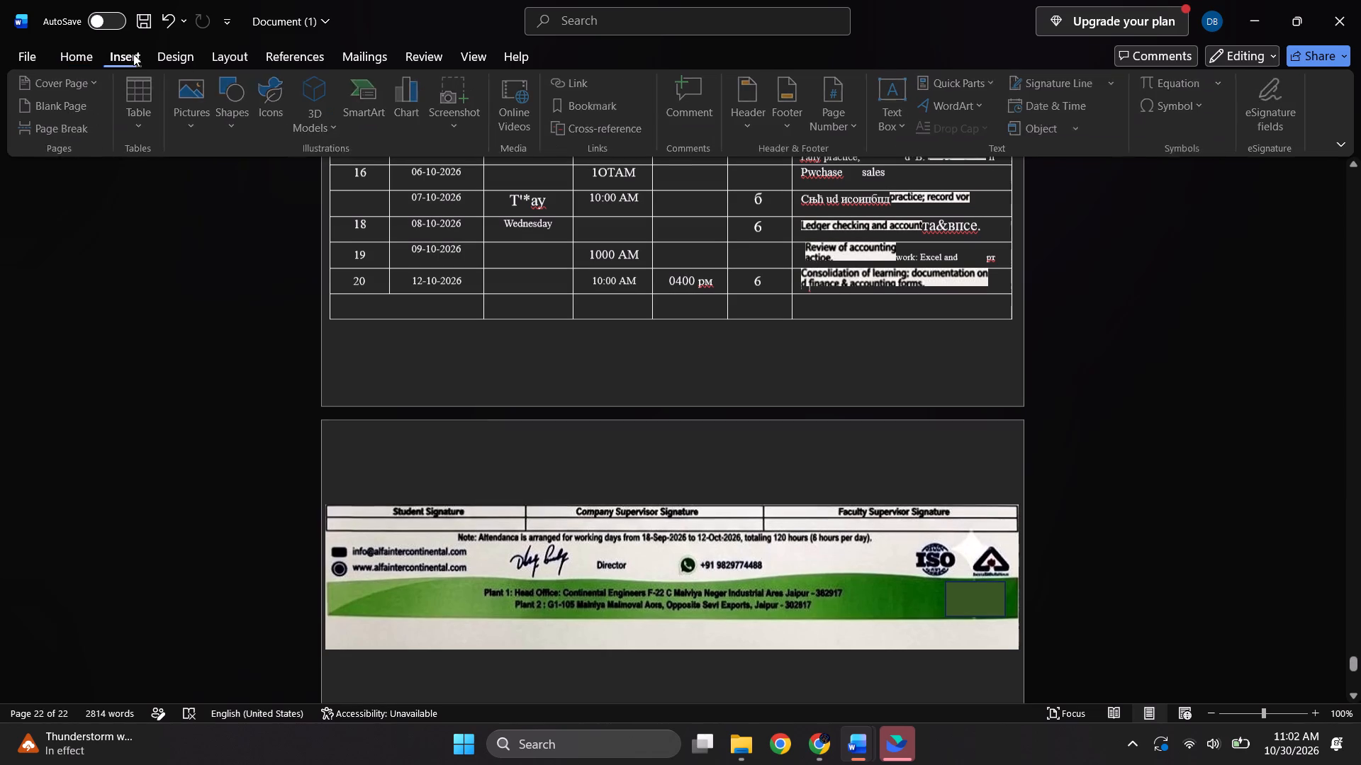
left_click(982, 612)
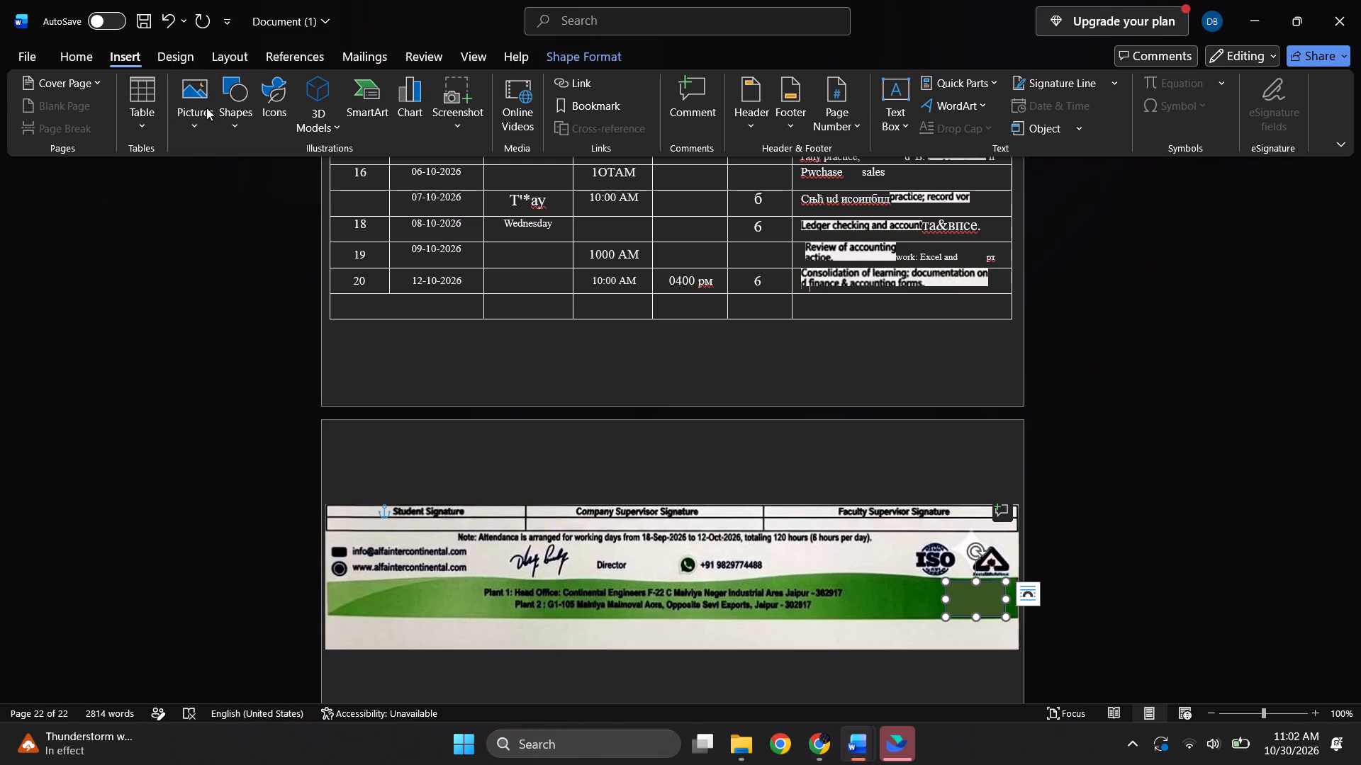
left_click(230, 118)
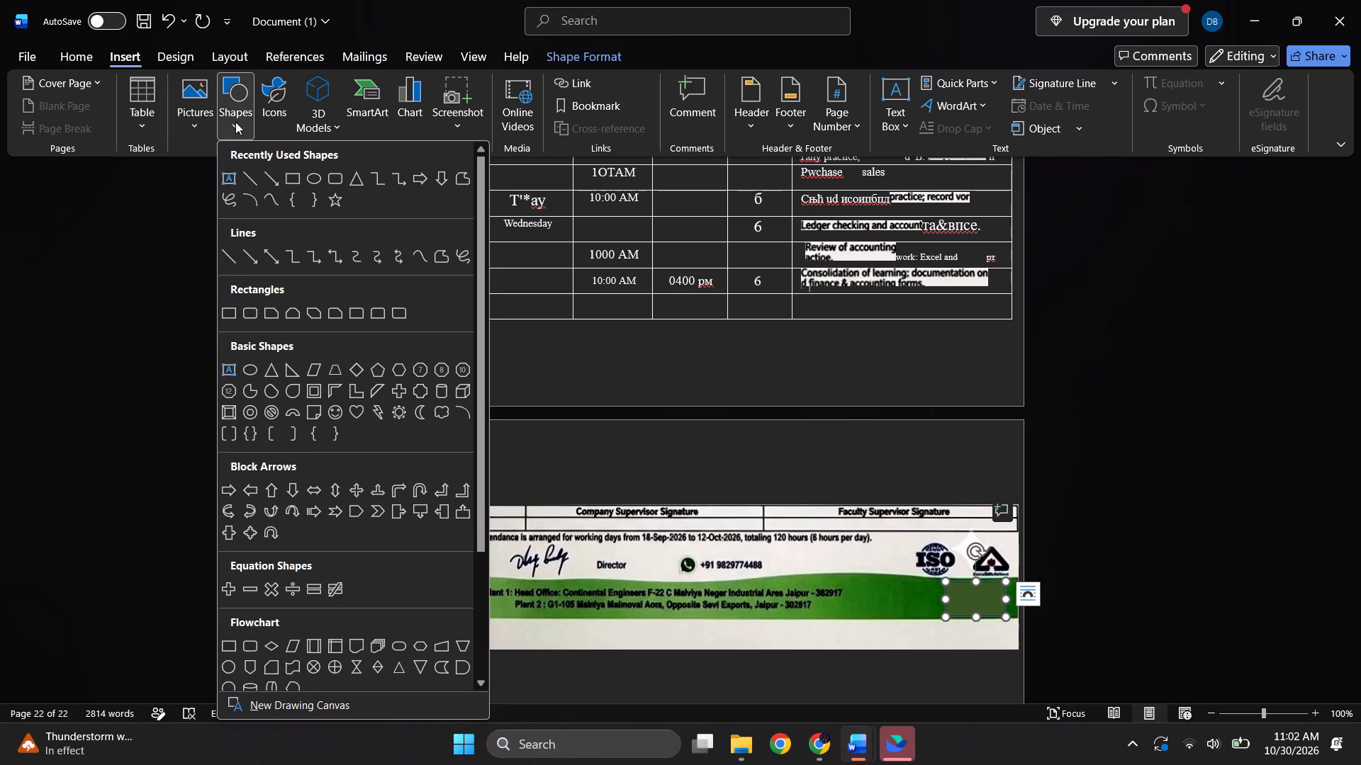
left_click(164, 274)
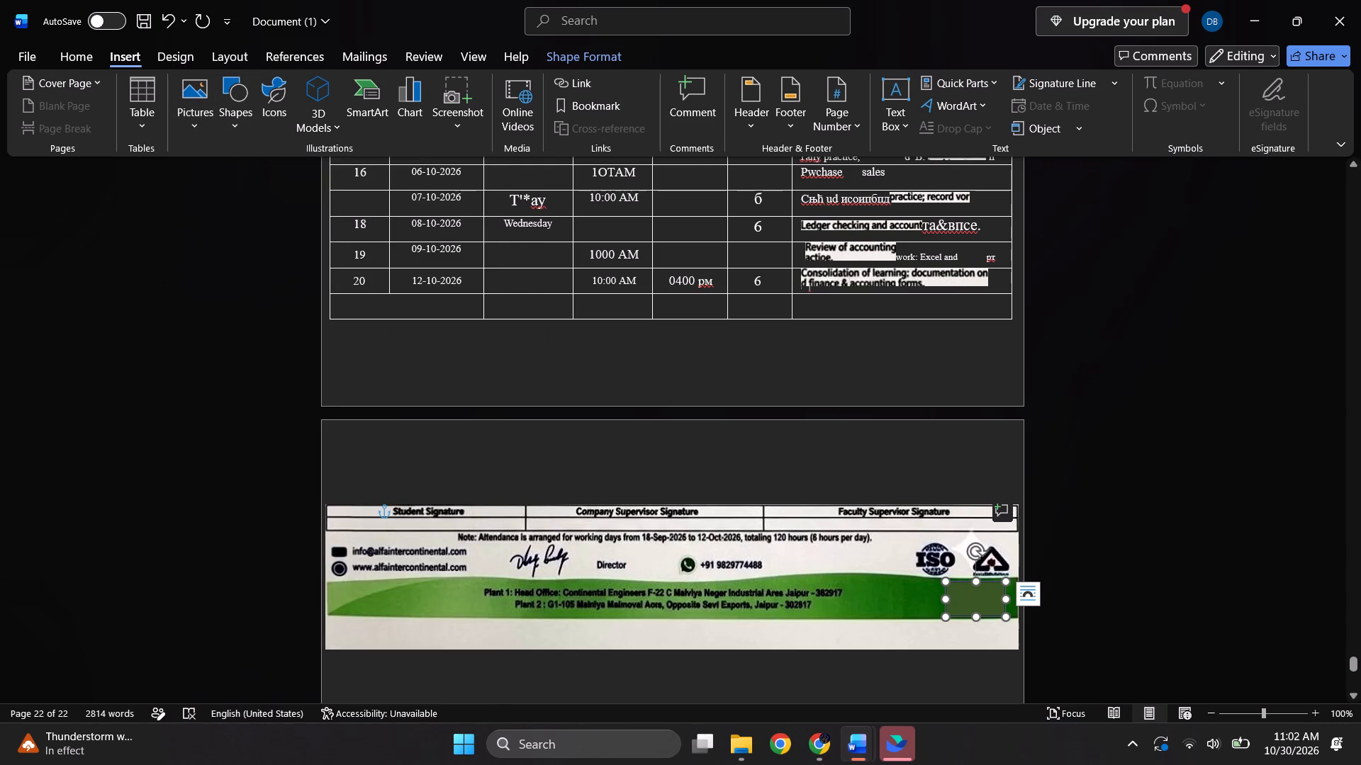
Set the outline of the rectangle on the last page's green band to the darkest shade of the theme green and deselect it.
right_click(992, 611)
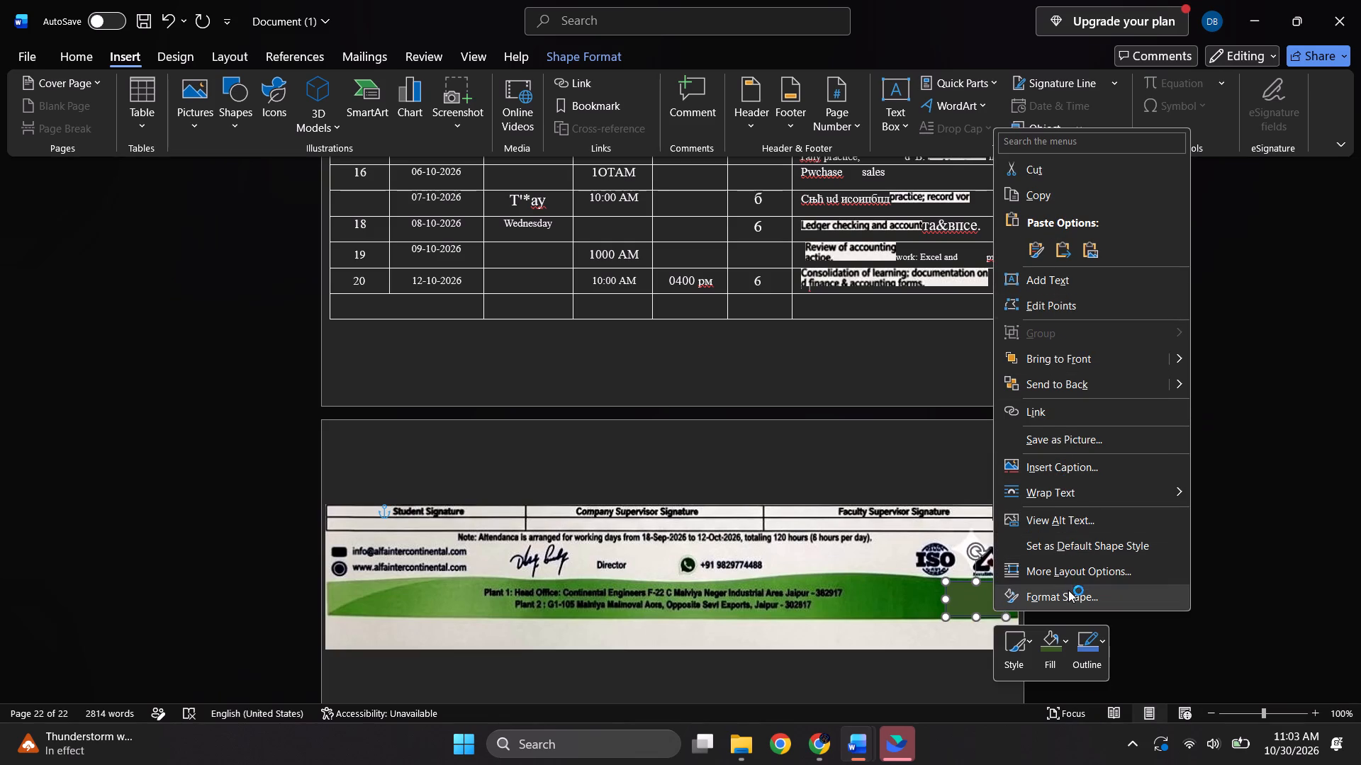
left_click(1085, 649)
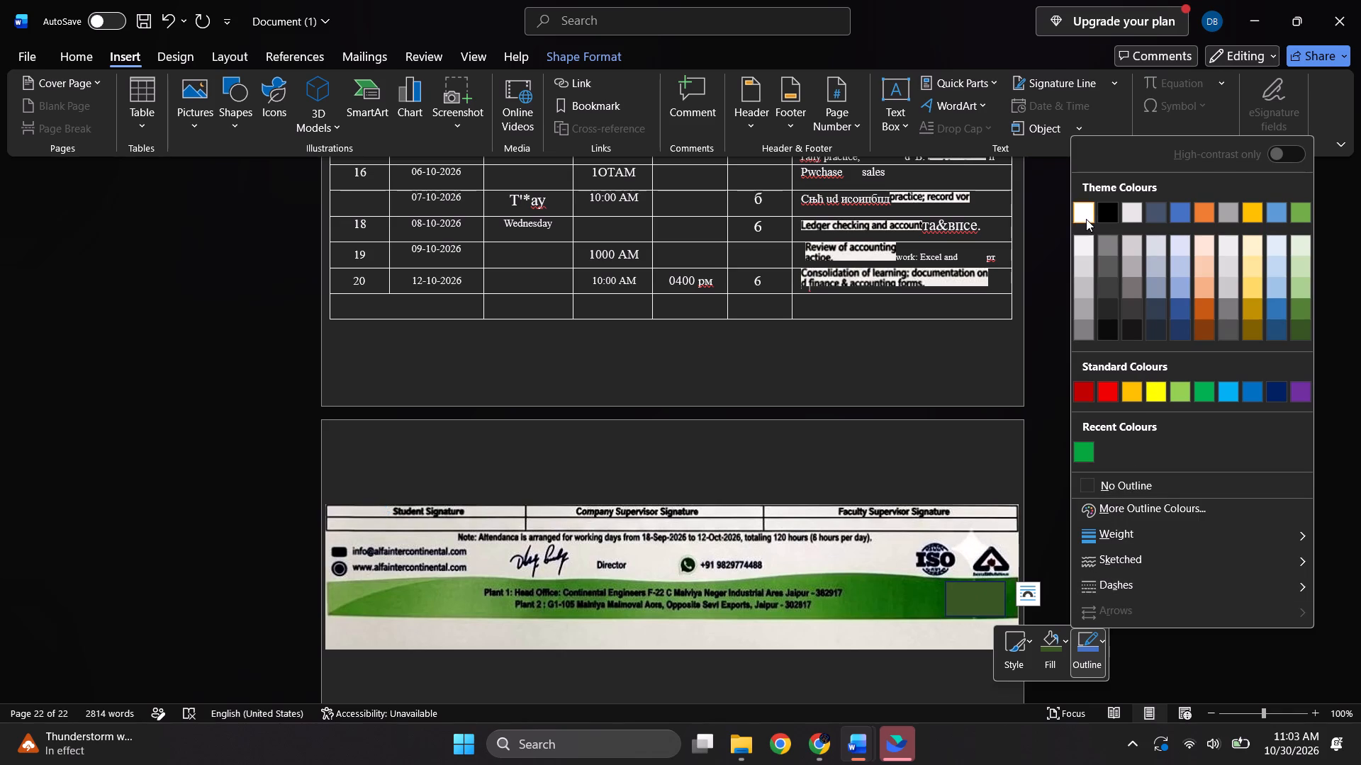
left_click(1303, 327)
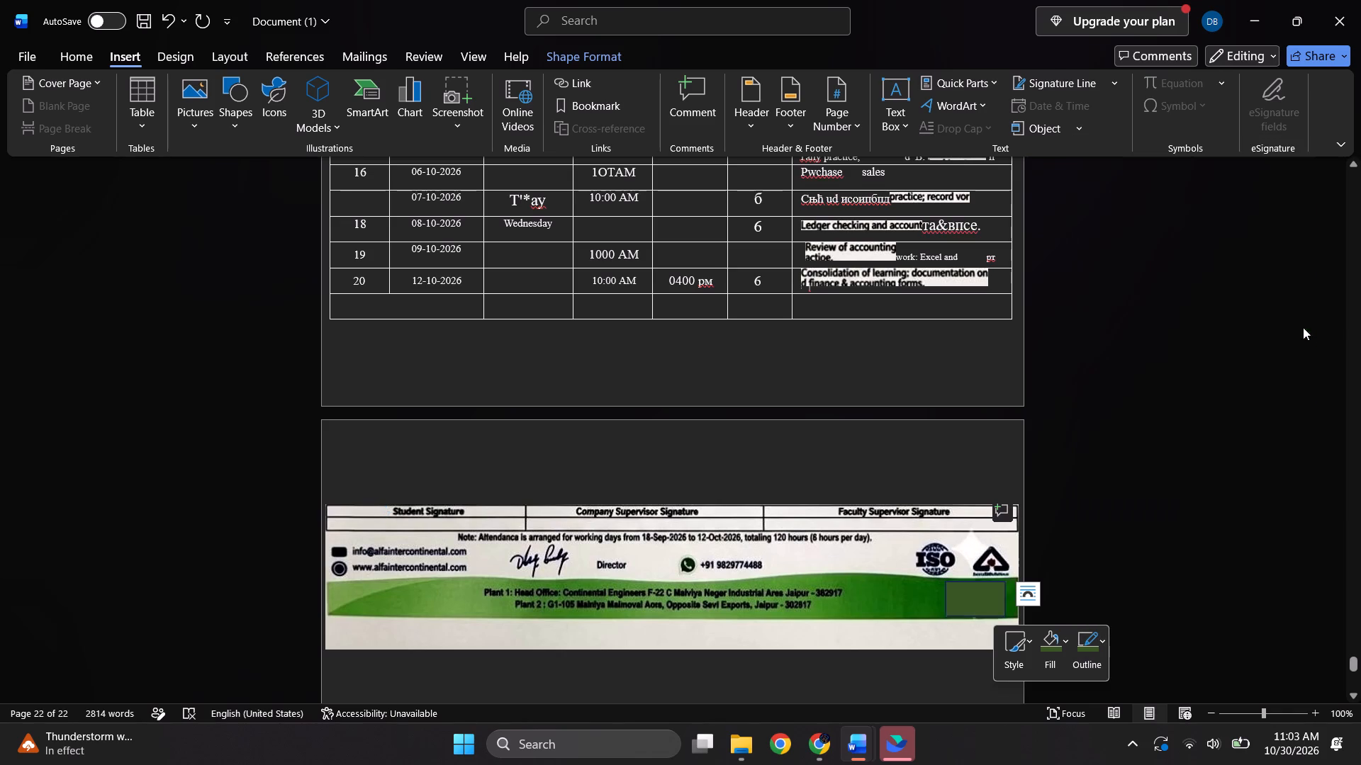
left_click(1145, 474)
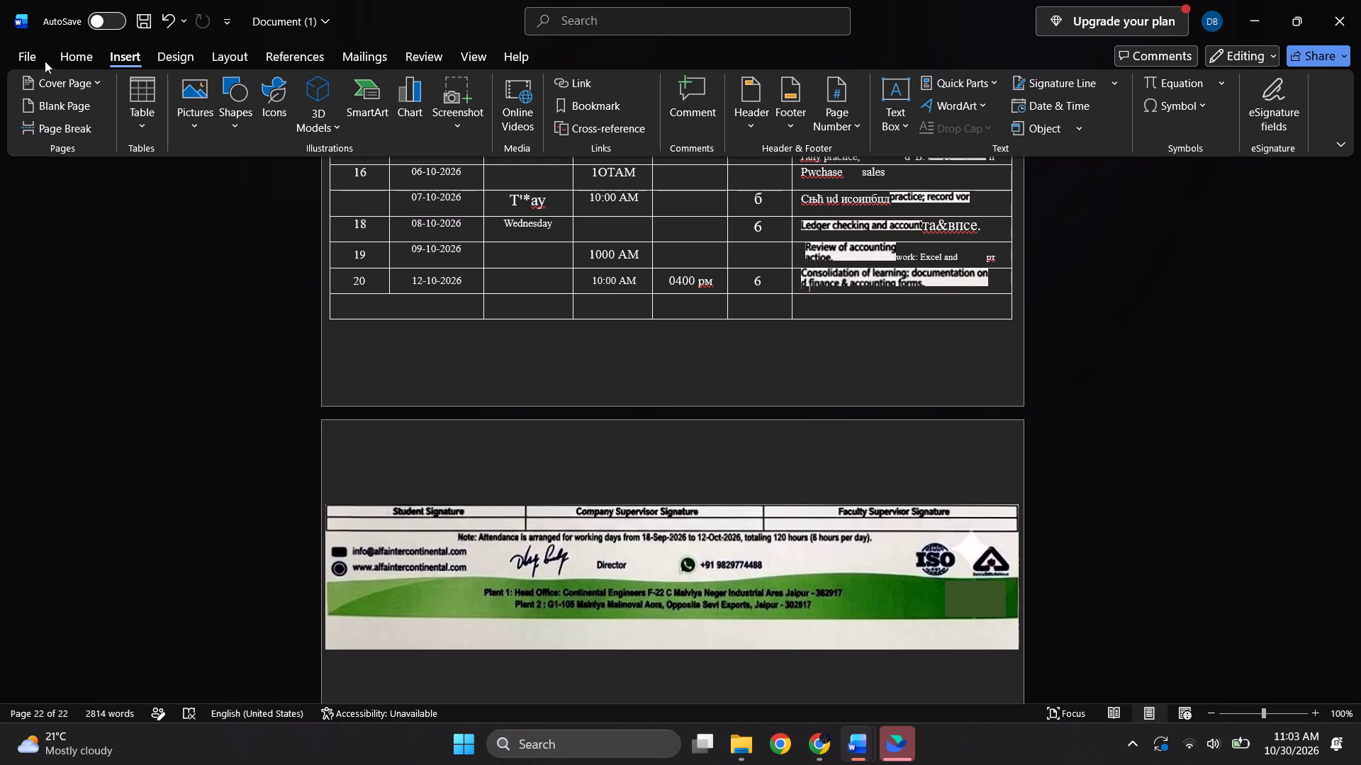
Open the print preview and check the report's pages from the cover page through to the attendance sheet and footer picture.
left_click(16, 57)
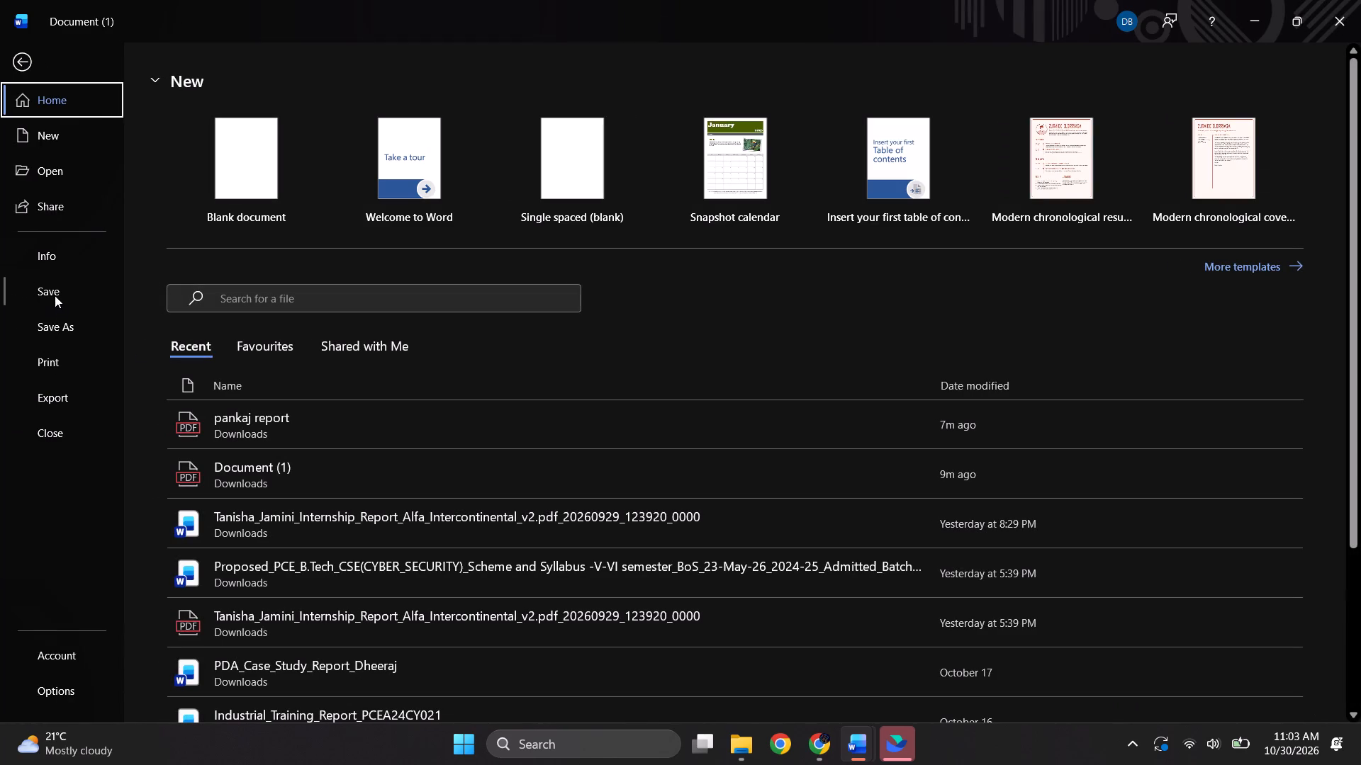
left_click(53, 361)
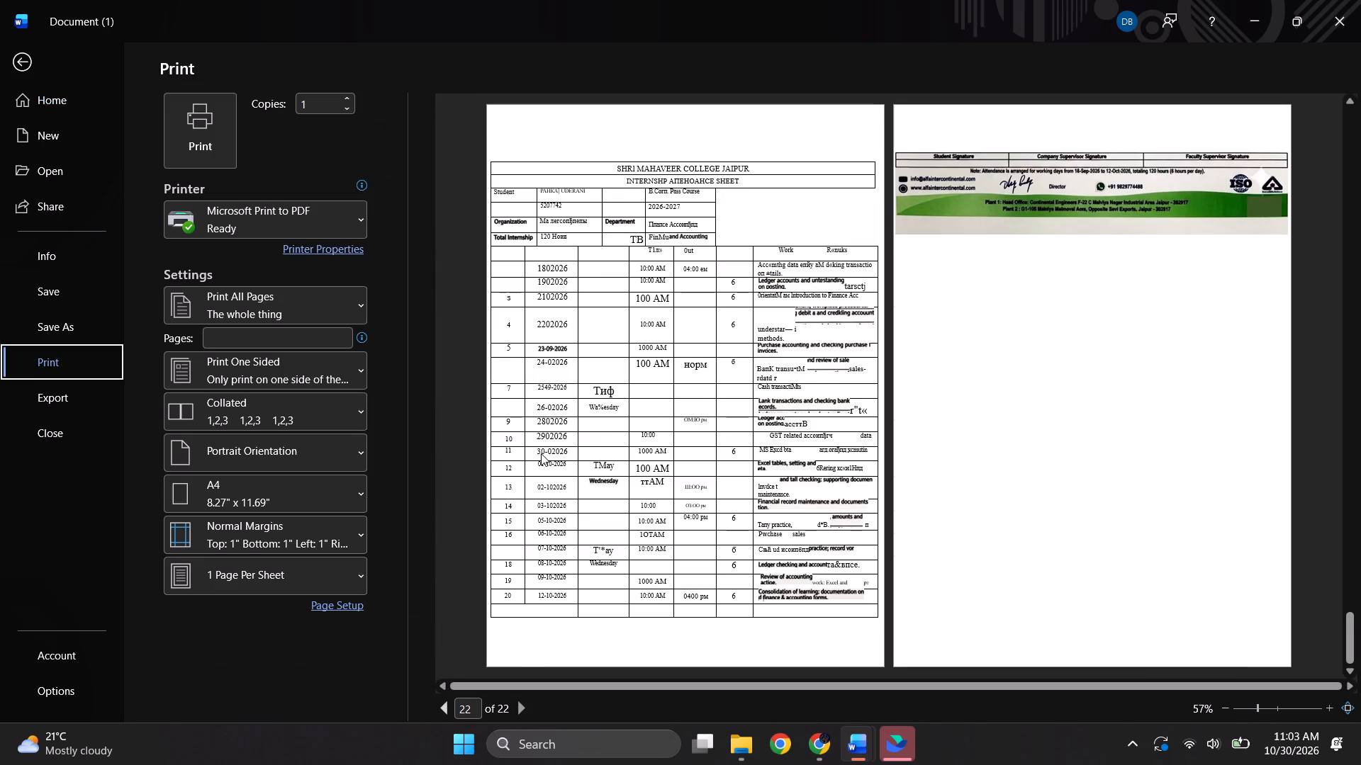
scroll(541, 453, "up", 9)
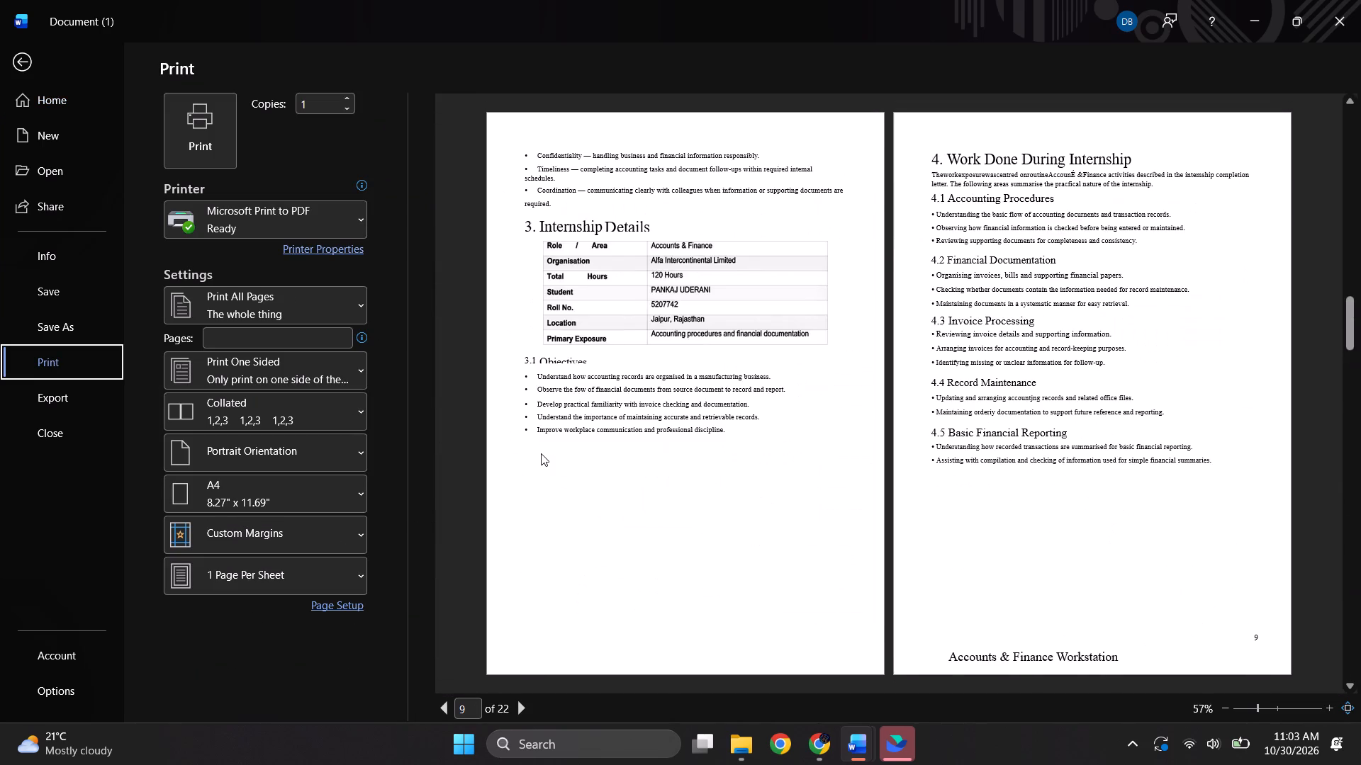
scroll(541, 453, "up", 15)
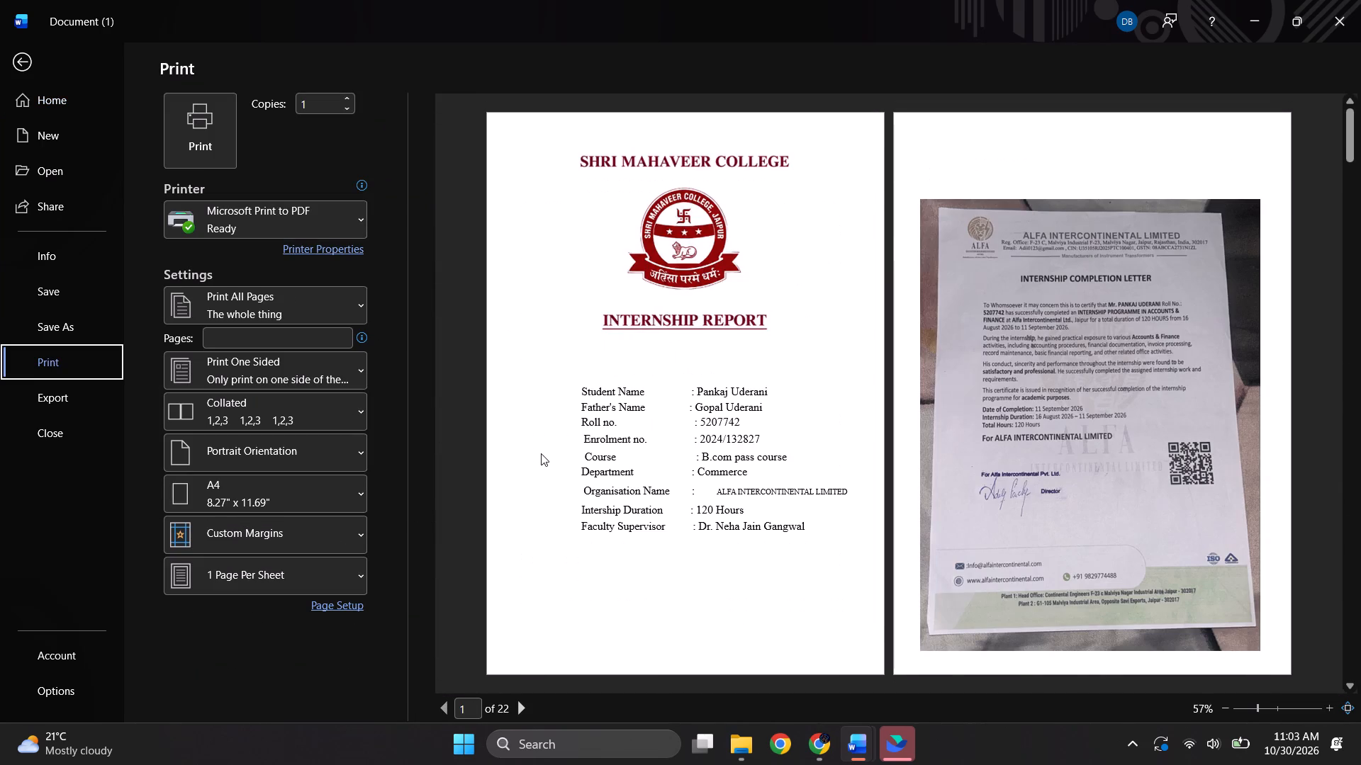
scroll(541, 453, "down", 17)
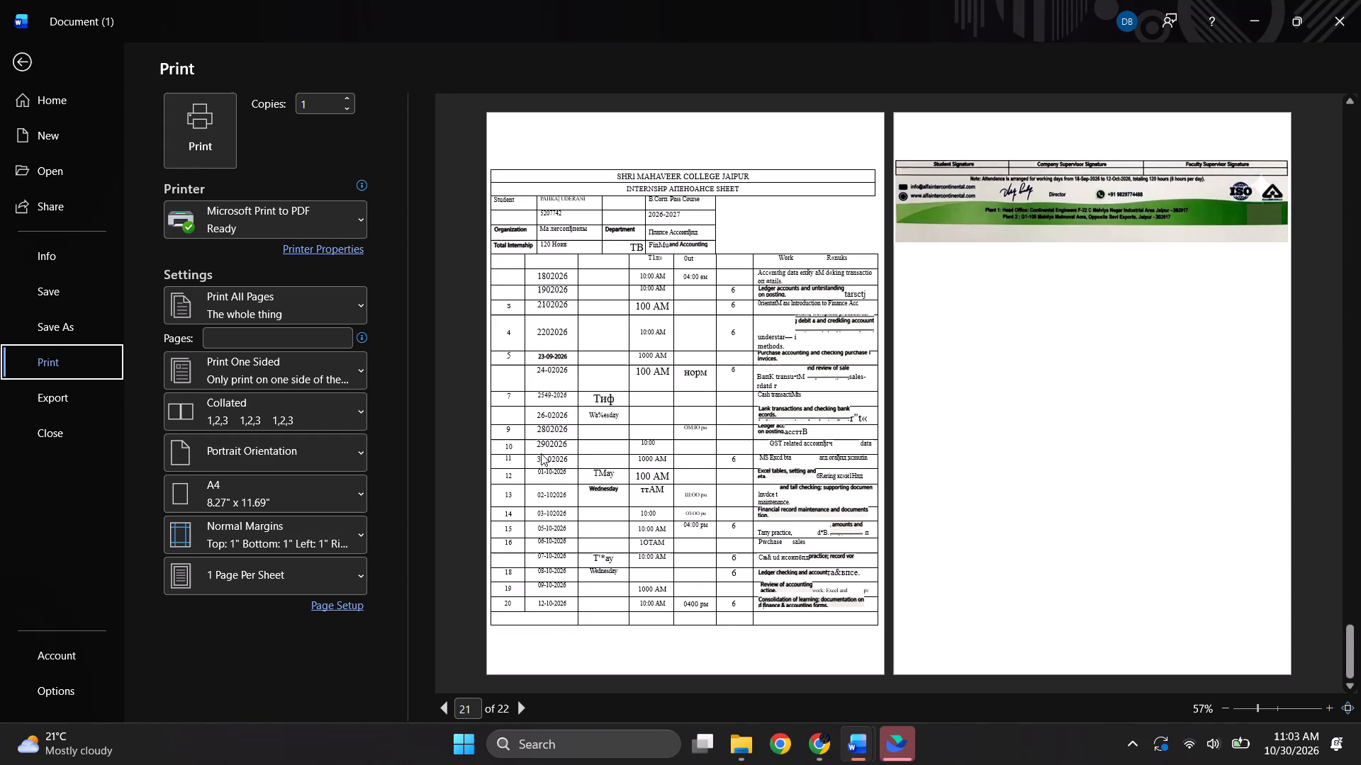
scroll(541, 453, "down", 2)
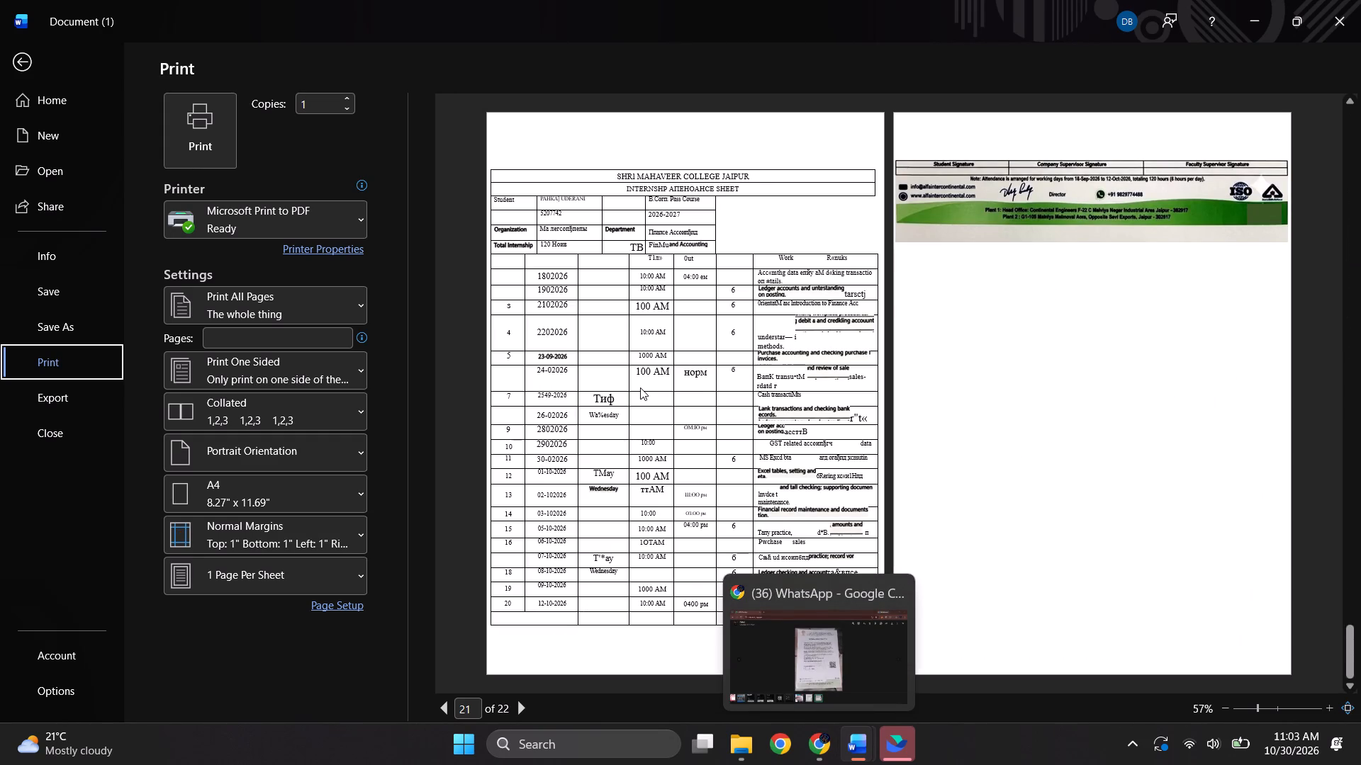
scroll(640, 387, "up", 3)
scroll(640, 387, "down", 2)
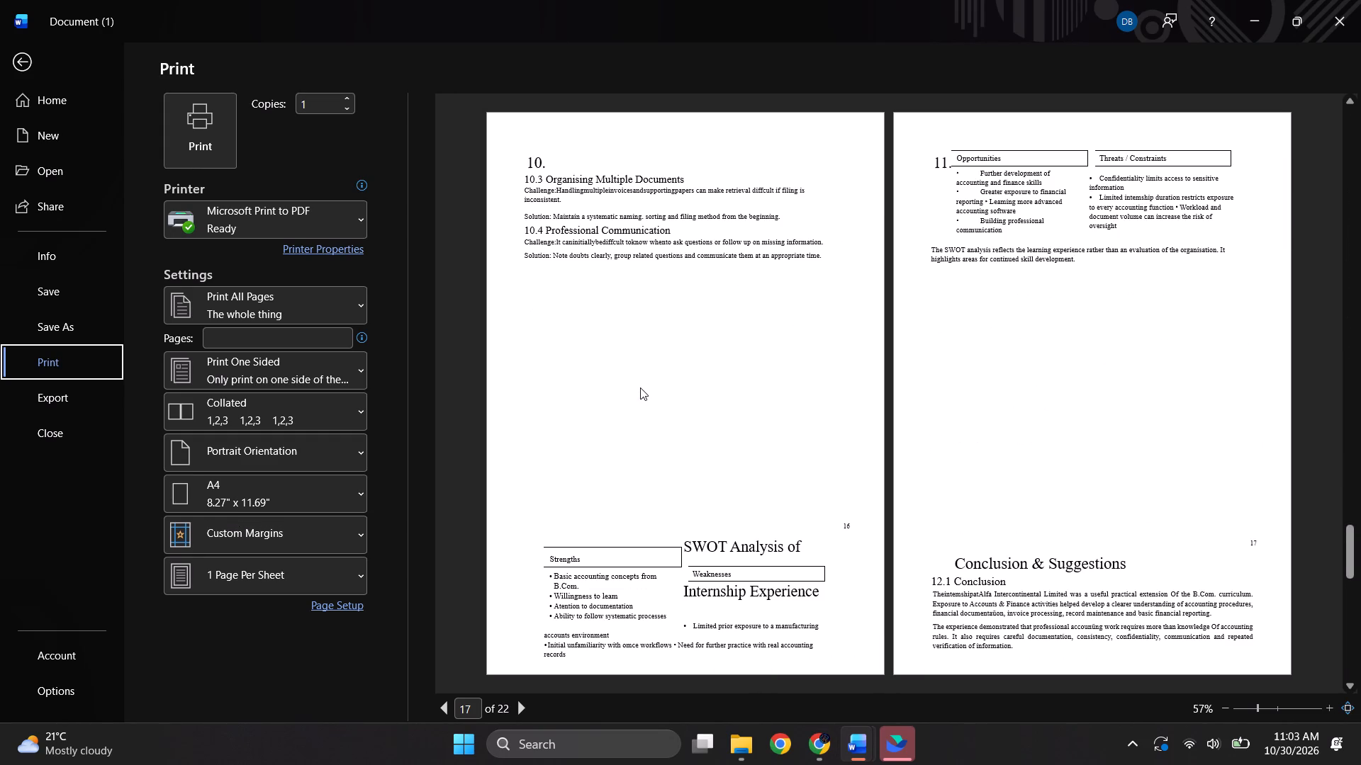
scroll(640, 387, "down", 2)
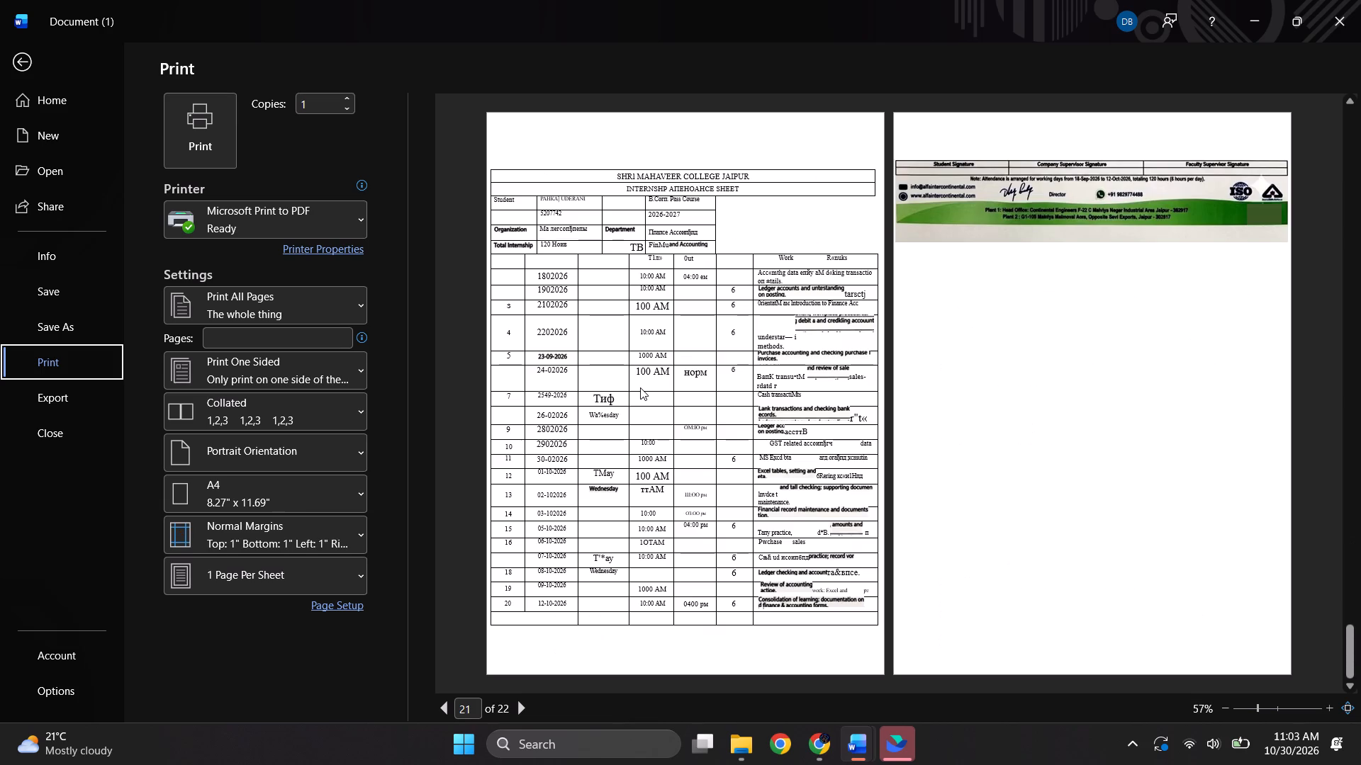
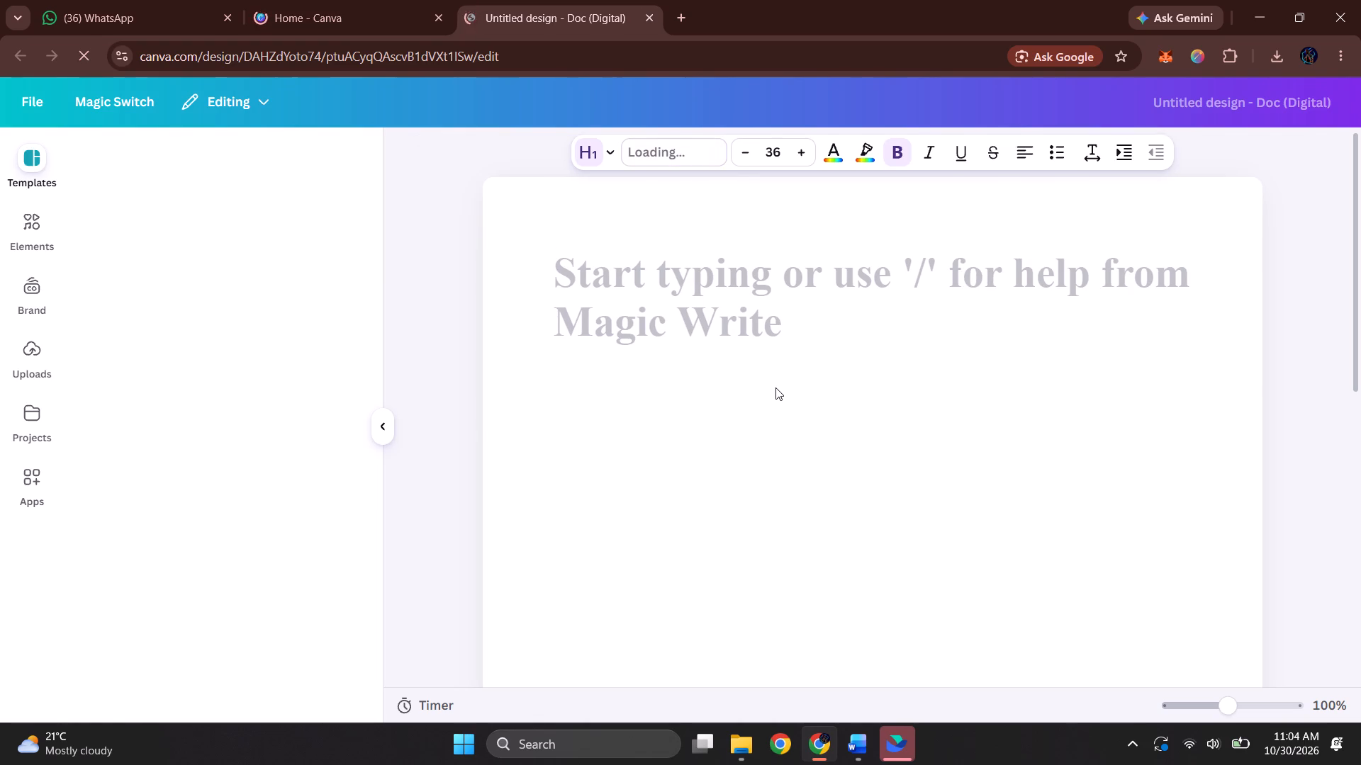
Upload the Document (1) PDF from the Downloads folder to the Canva uploads.
left_click(41, 361)
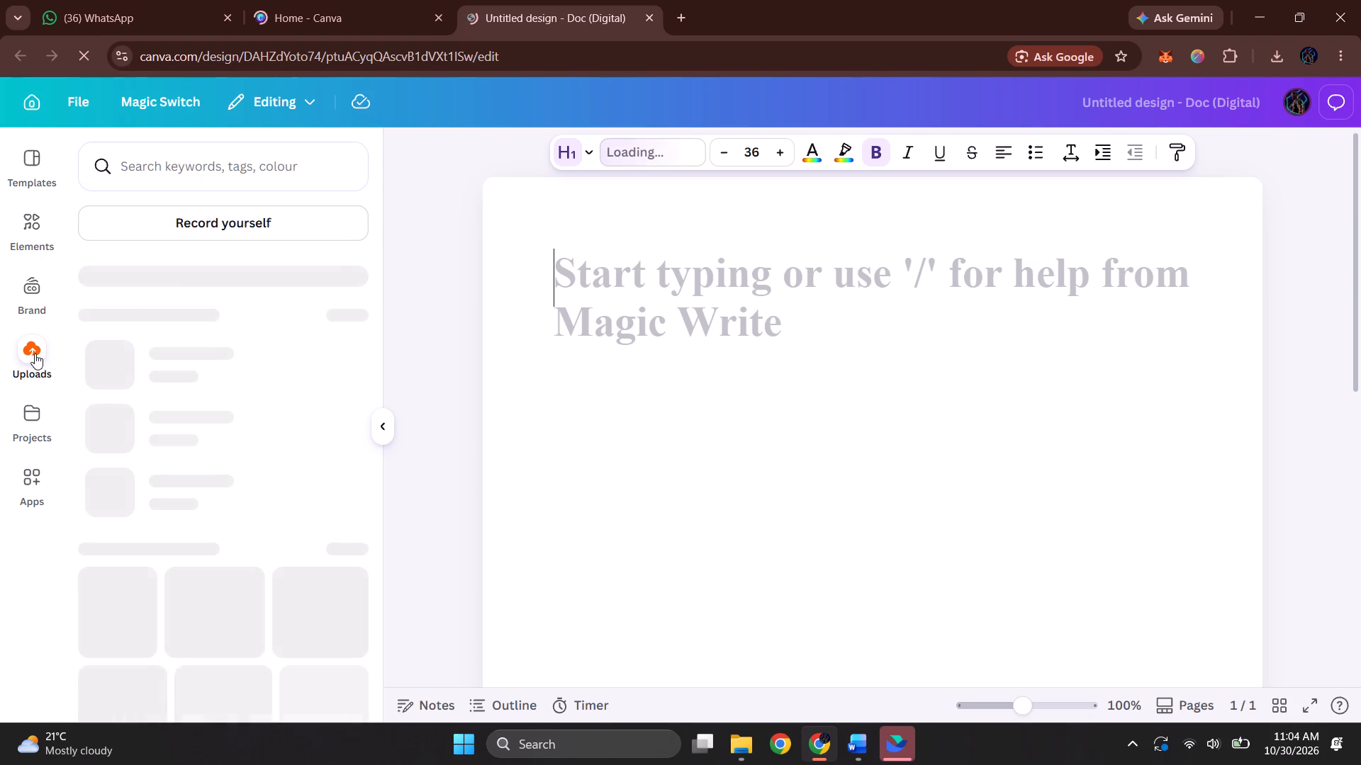
left_click(208, 219)
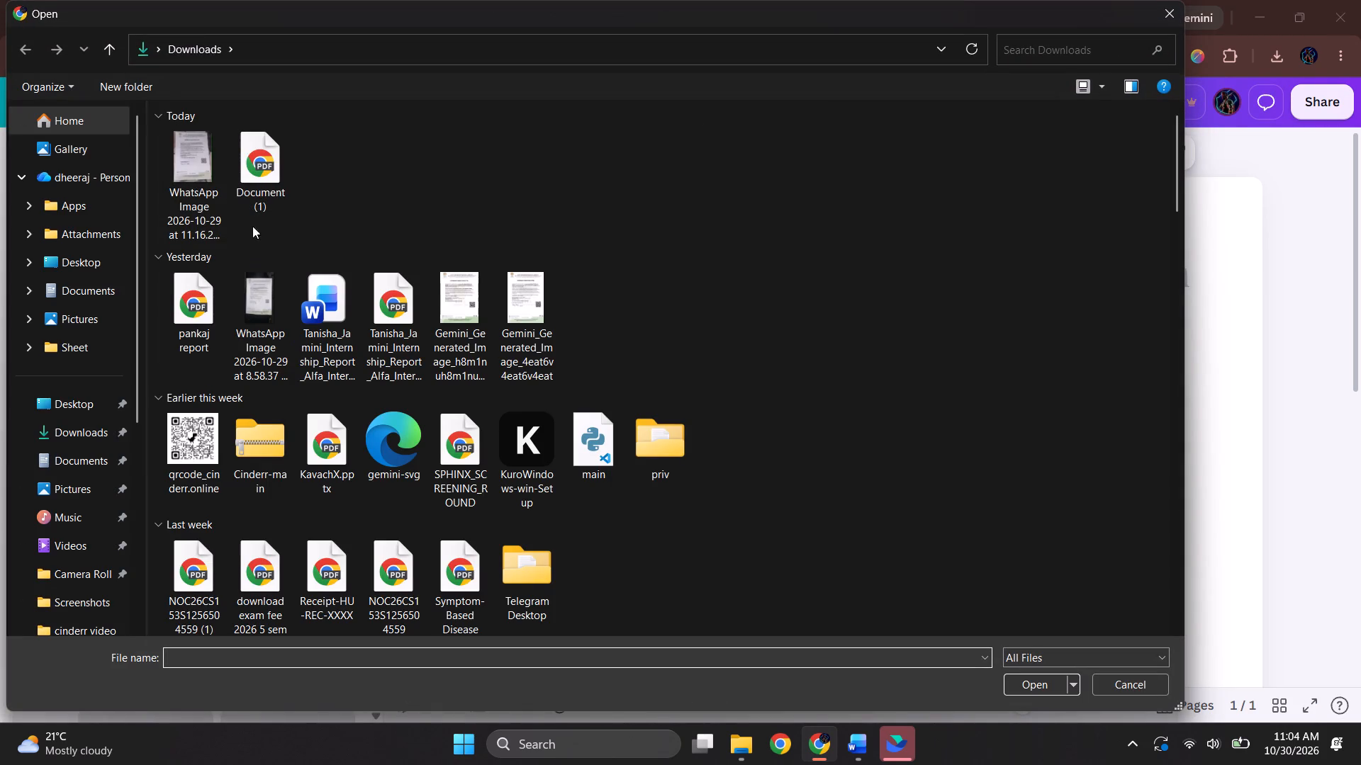
left_click(252, 156)
left_click(1053, 688)
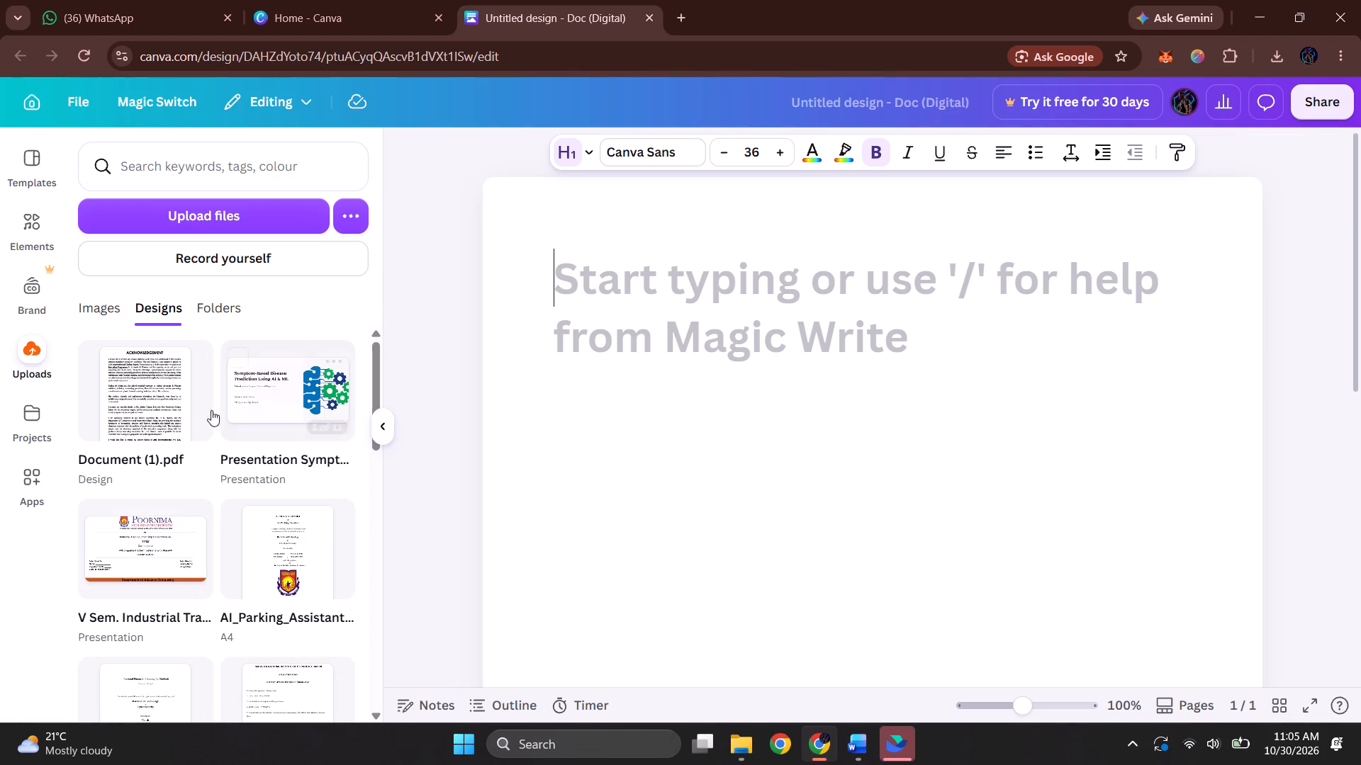
Open the uploaded Document (1).pdf and apply all 20 of its pages to the untitled design.
left_click(139, 402)
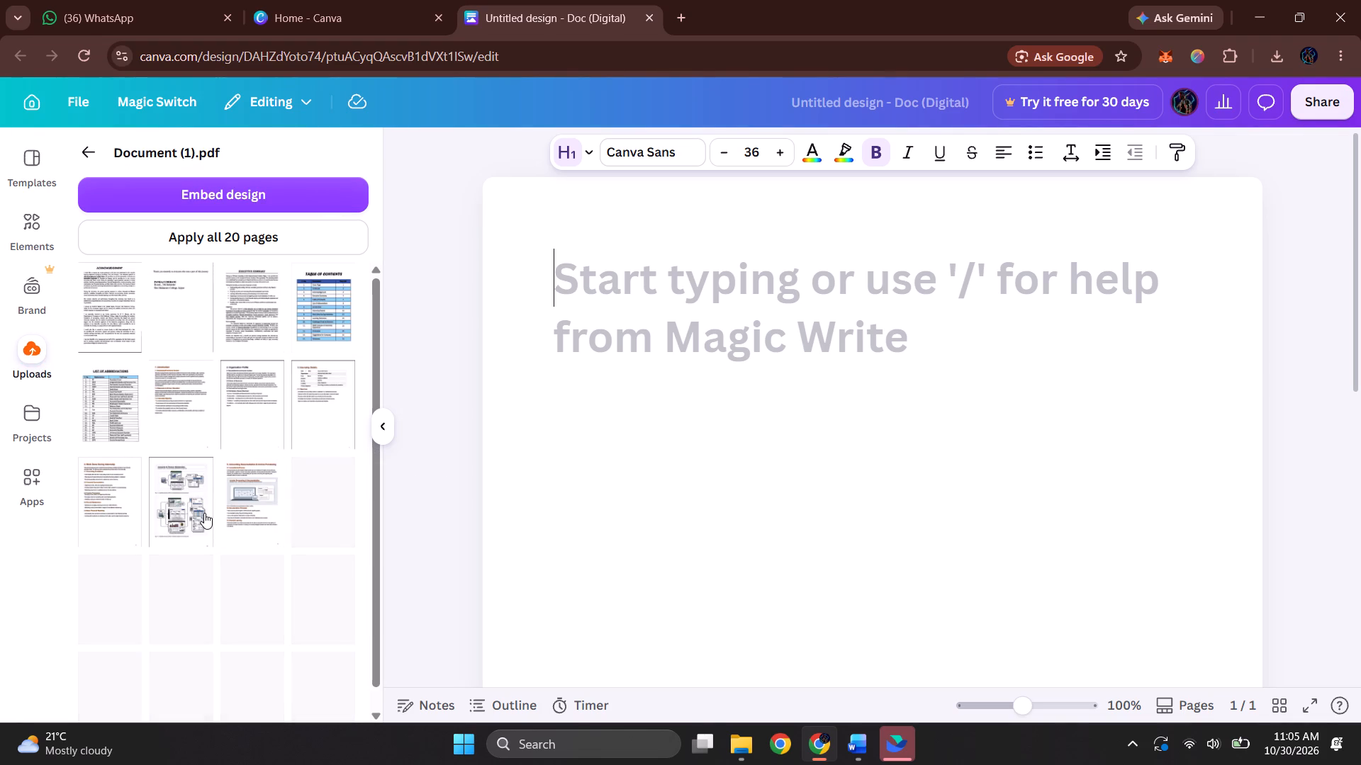
scroll(204, 513, "down", 3)
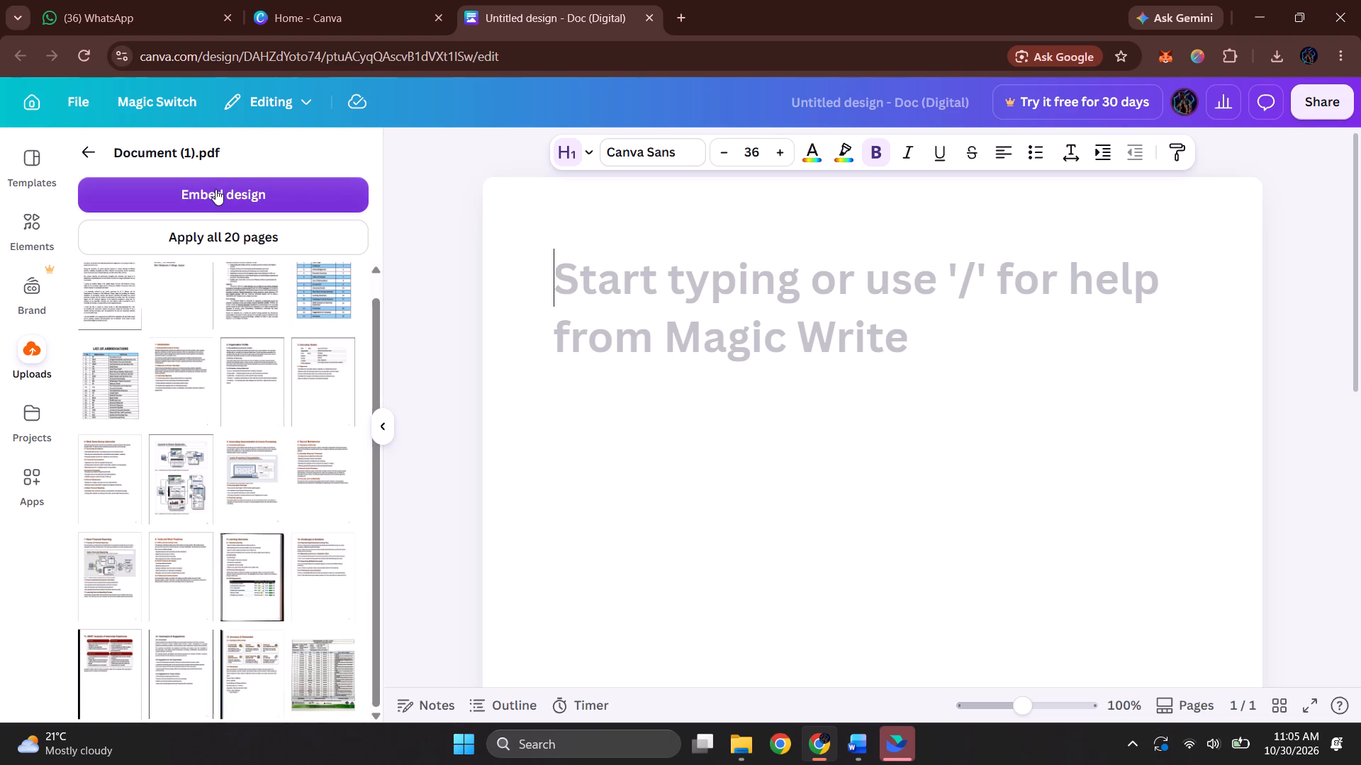
left_click(225, 244)
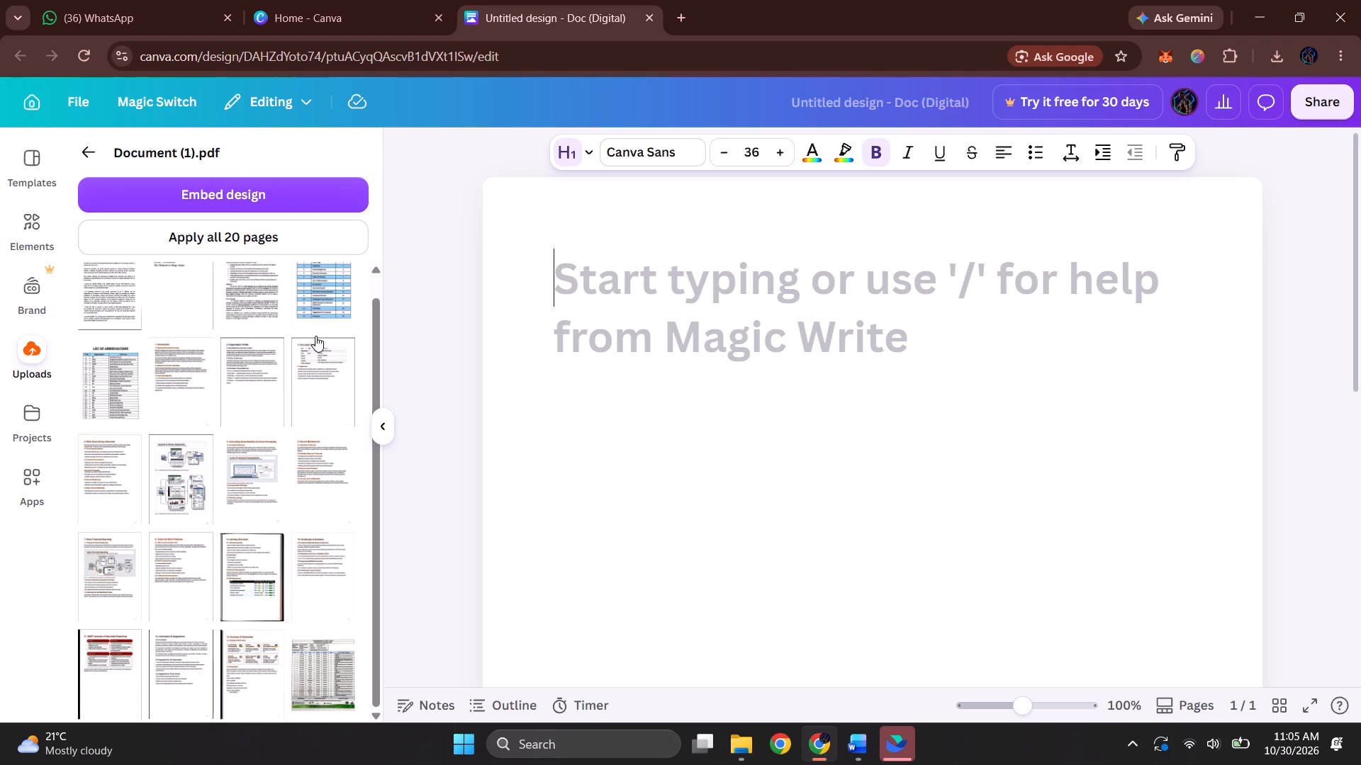
left_click(249, 242)
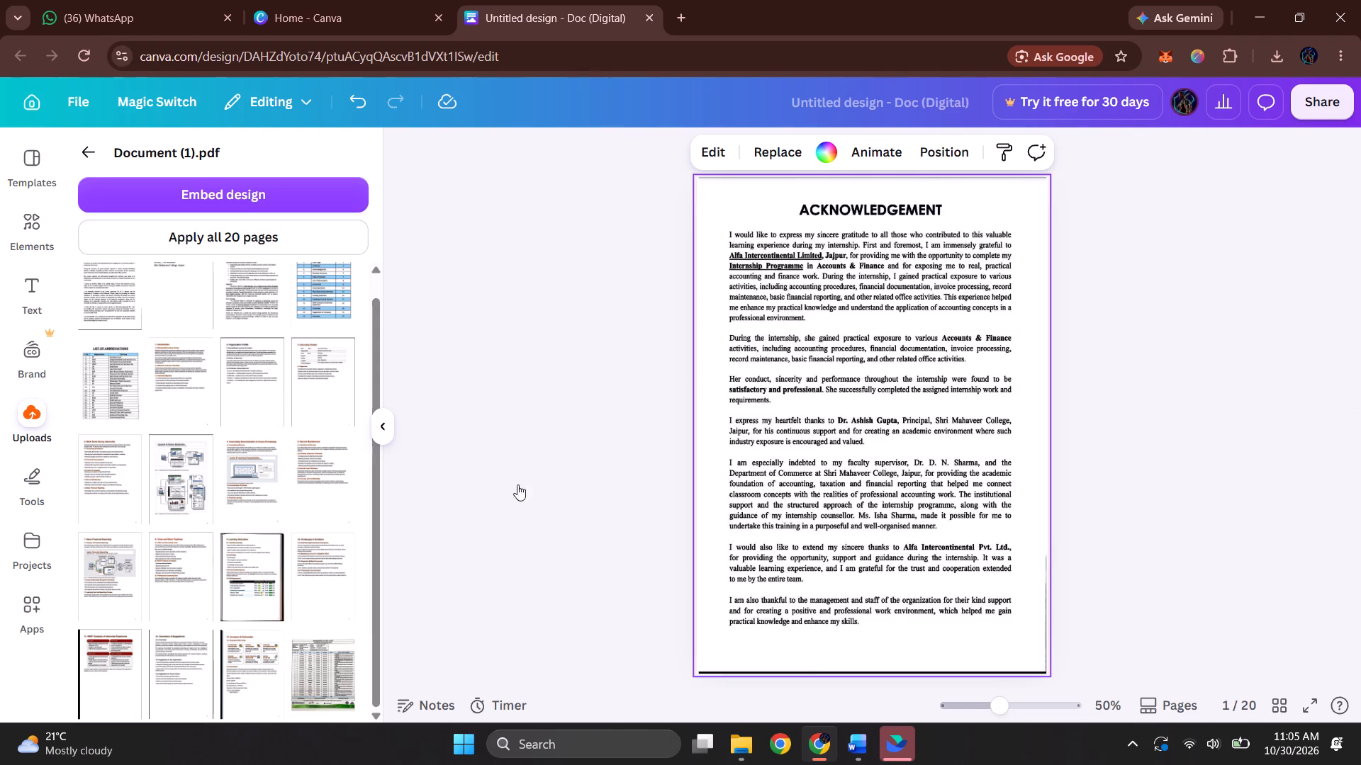
Look through the imported pages from the Acknowledgement to the Table of Contents and back to the first page.
scroll(775, 419, "down", 4)
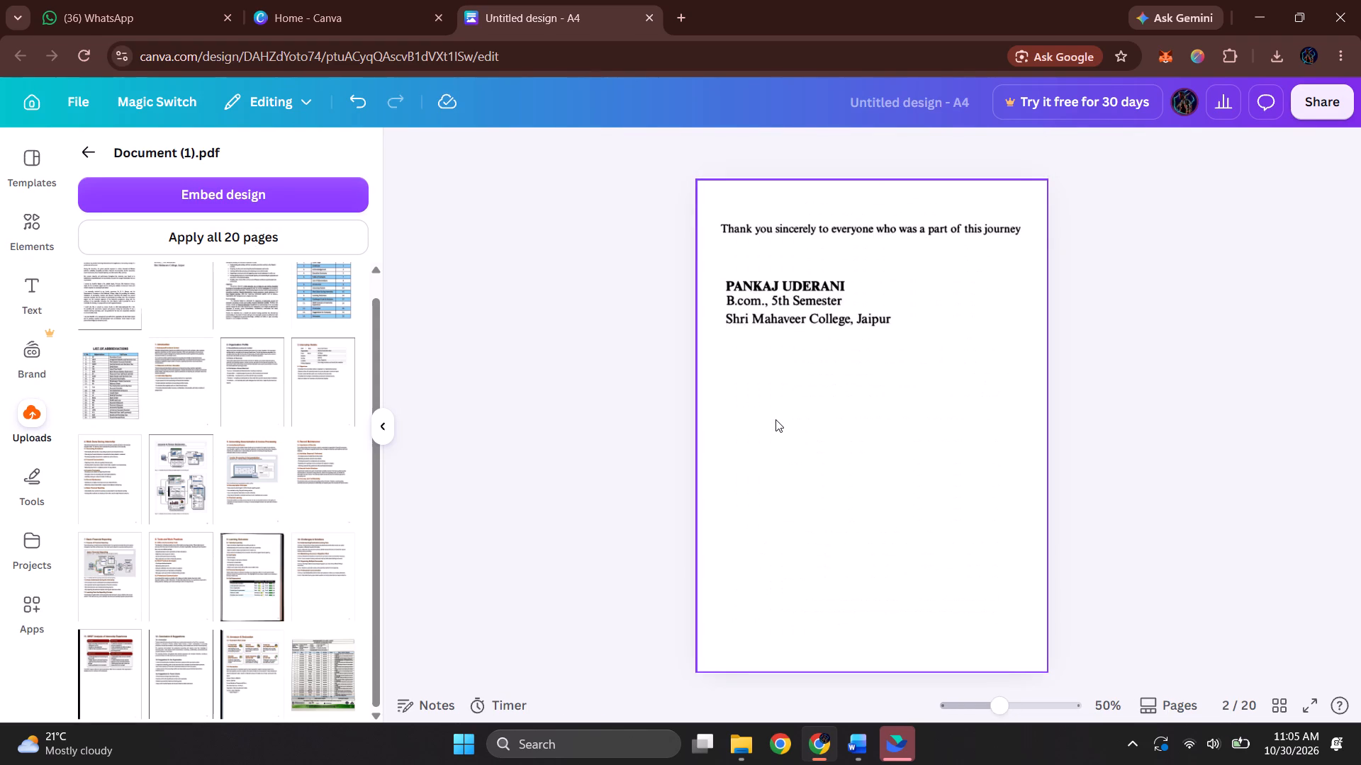
scroll(775, 419, "down", 15)
scroll(775, 419, "down", 9)
scroll(775, 419, "up", 11)
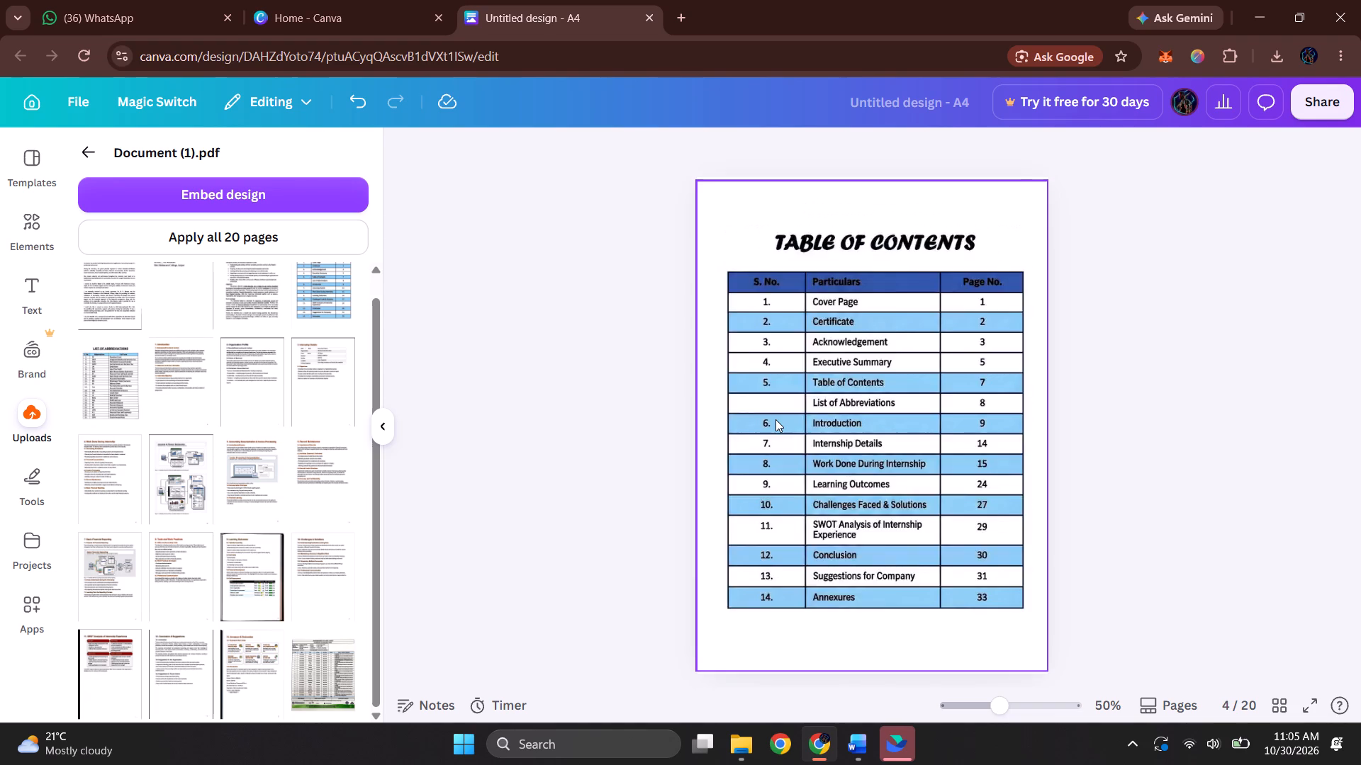
scroll(775, 419, "up", 20)
scroll(775, 419, "up", 18)
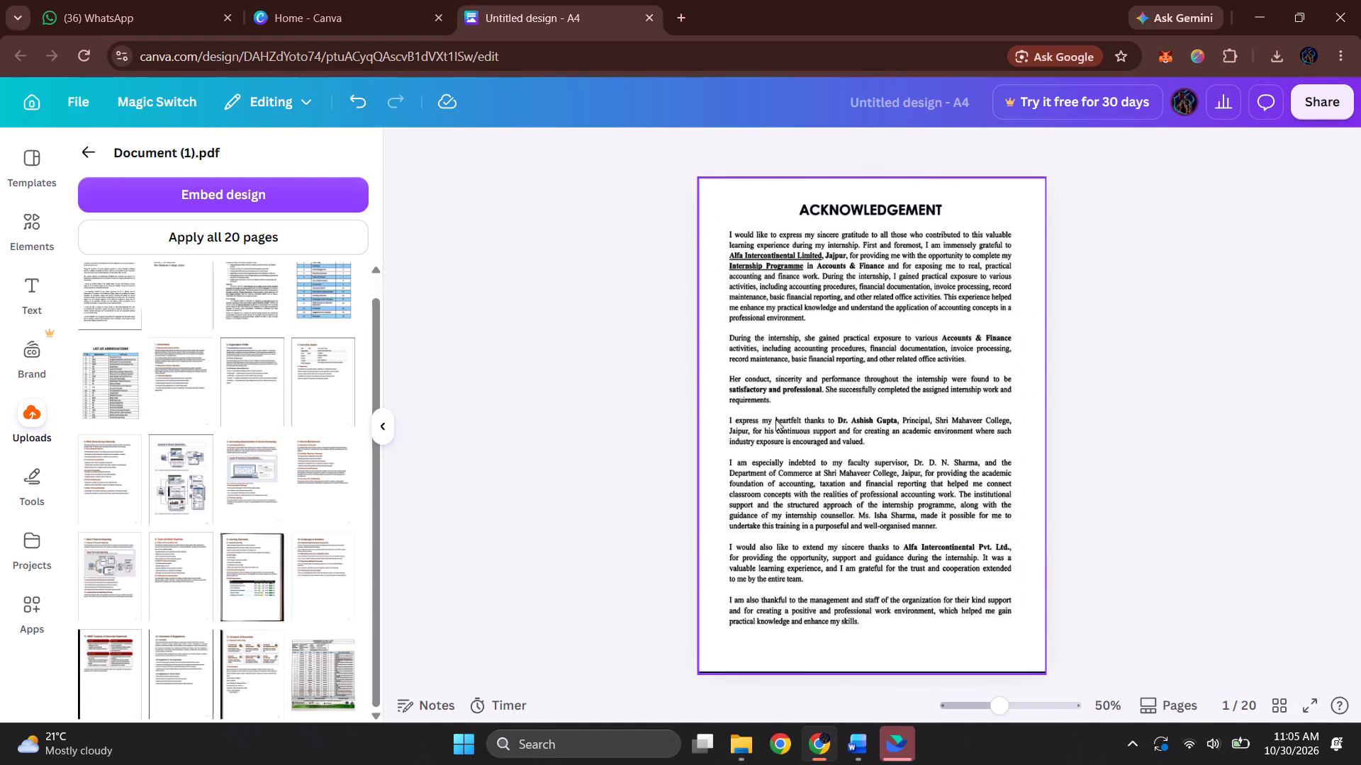
scroll(775, 419, "up", 2)
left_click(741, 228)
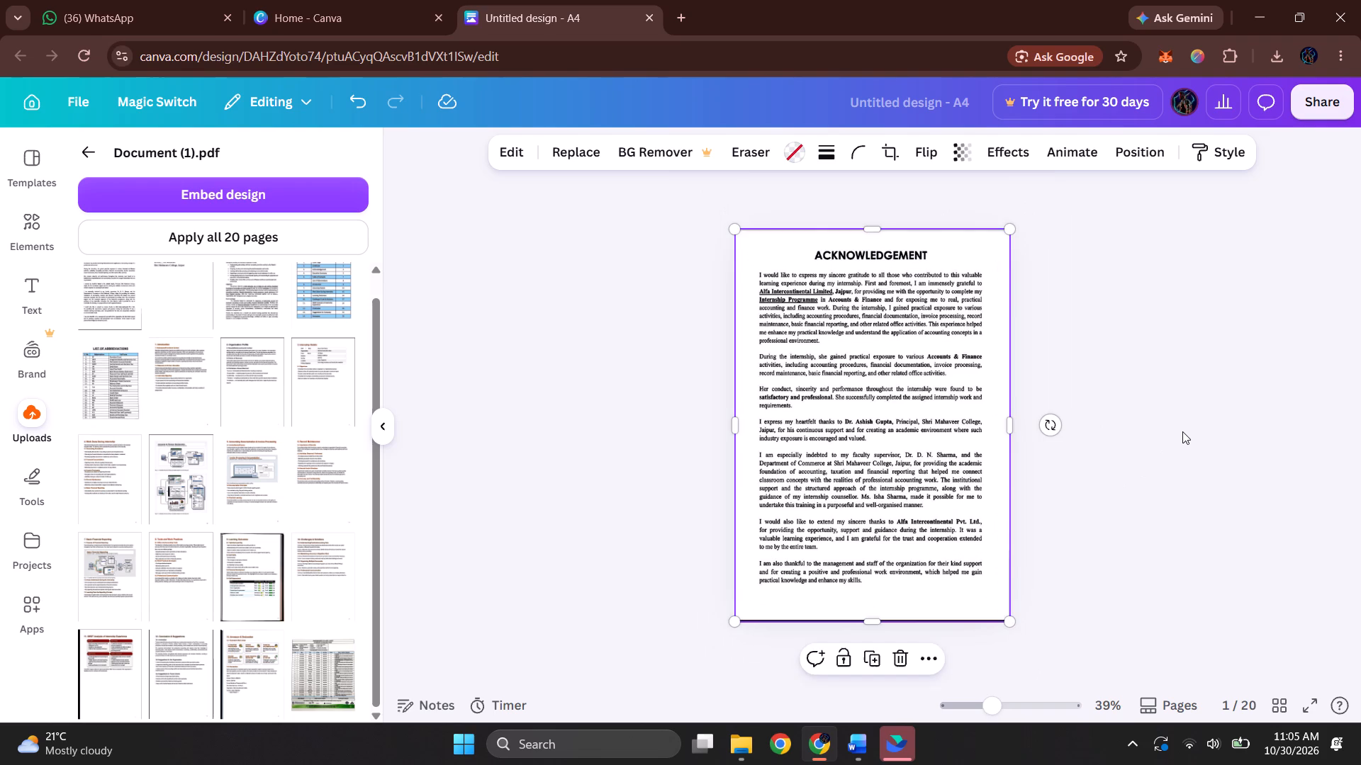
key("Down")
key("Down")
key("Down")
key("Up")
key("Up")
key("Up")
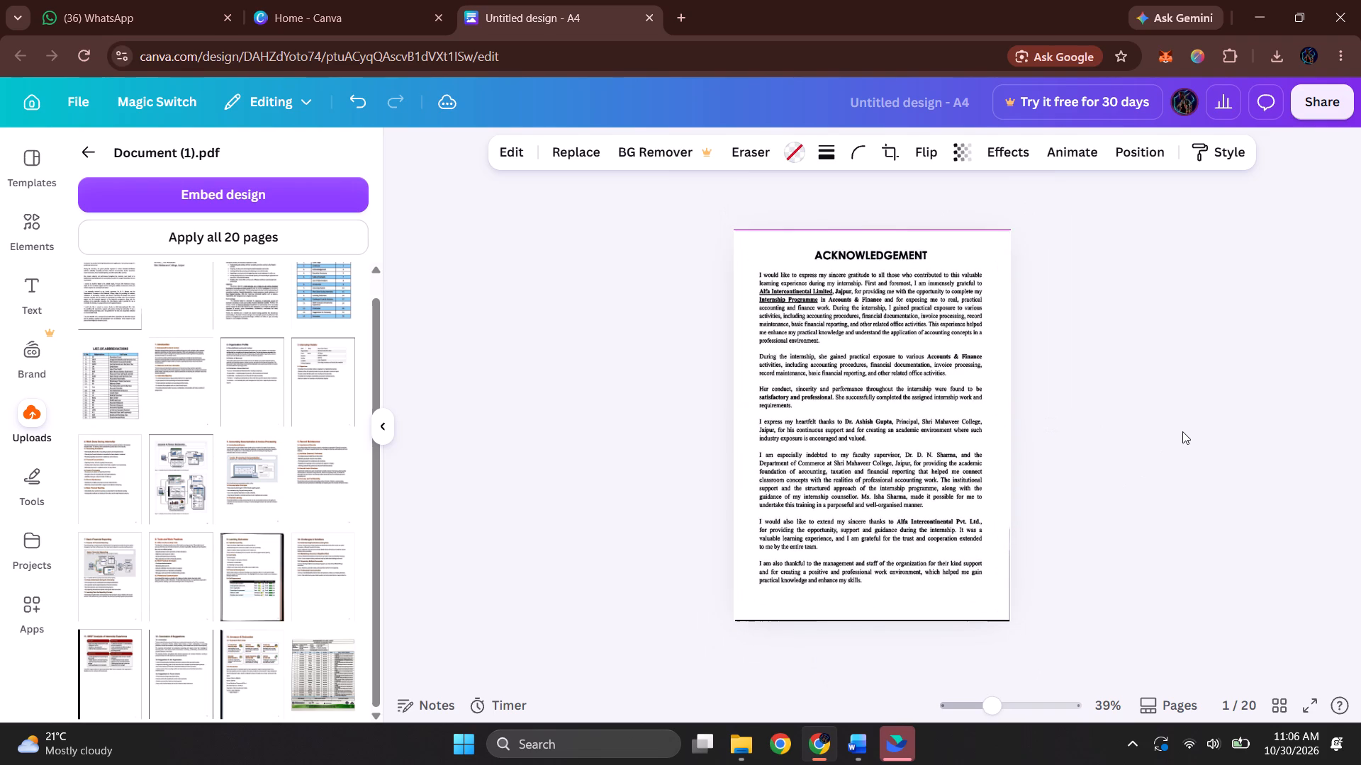
Check the imported pages through Organisation Profile and Internship Details, return to the uploads list, and go back to the Table of Contents page.
scroll(1182, 431, "down", 14)
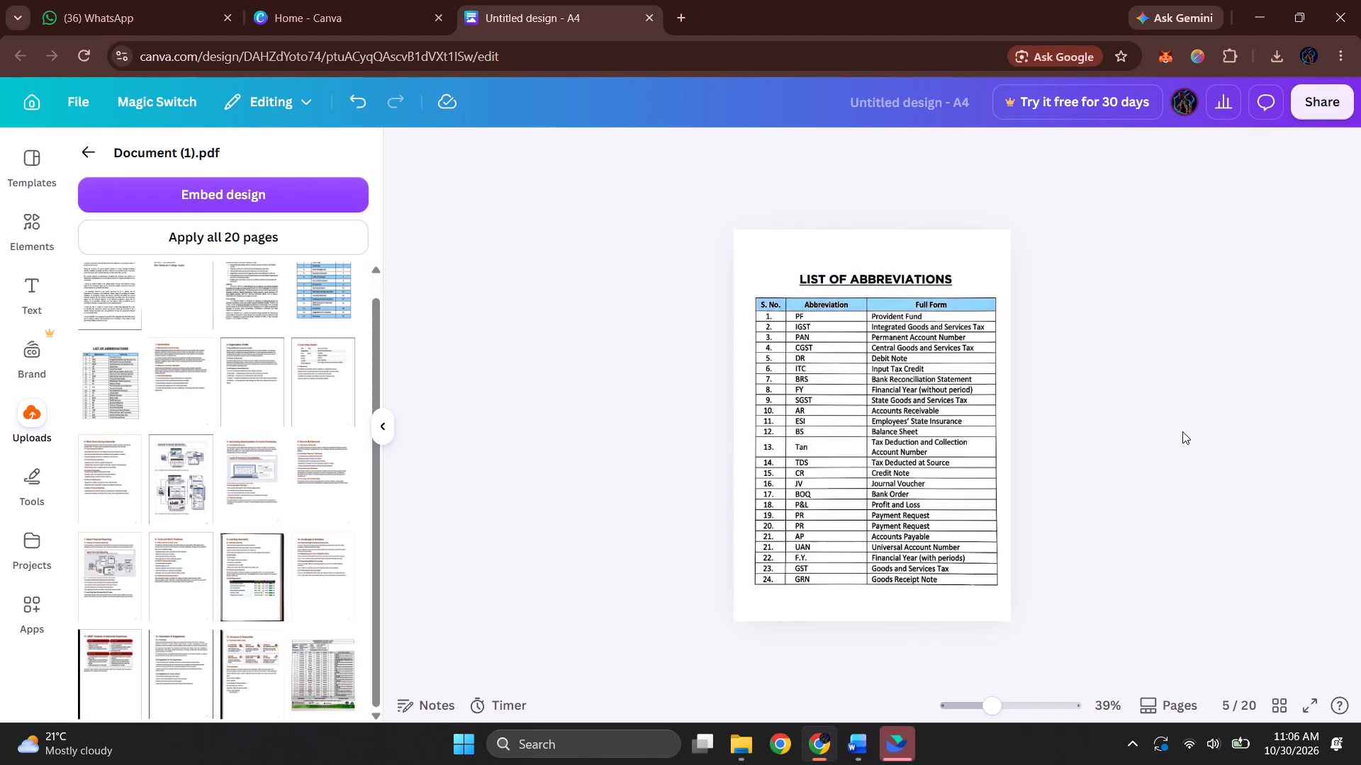
scroll(1182, 431, "down", 7)
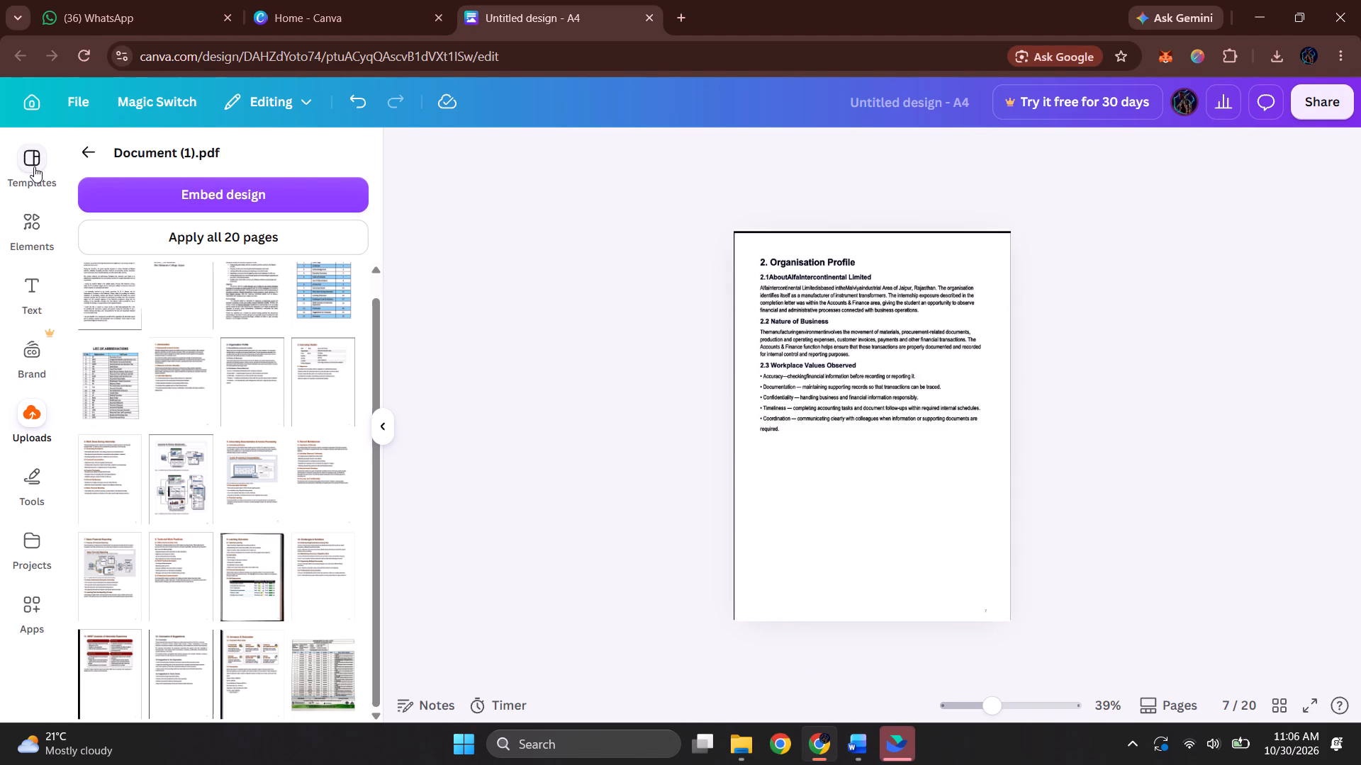
left_click(79, 152)
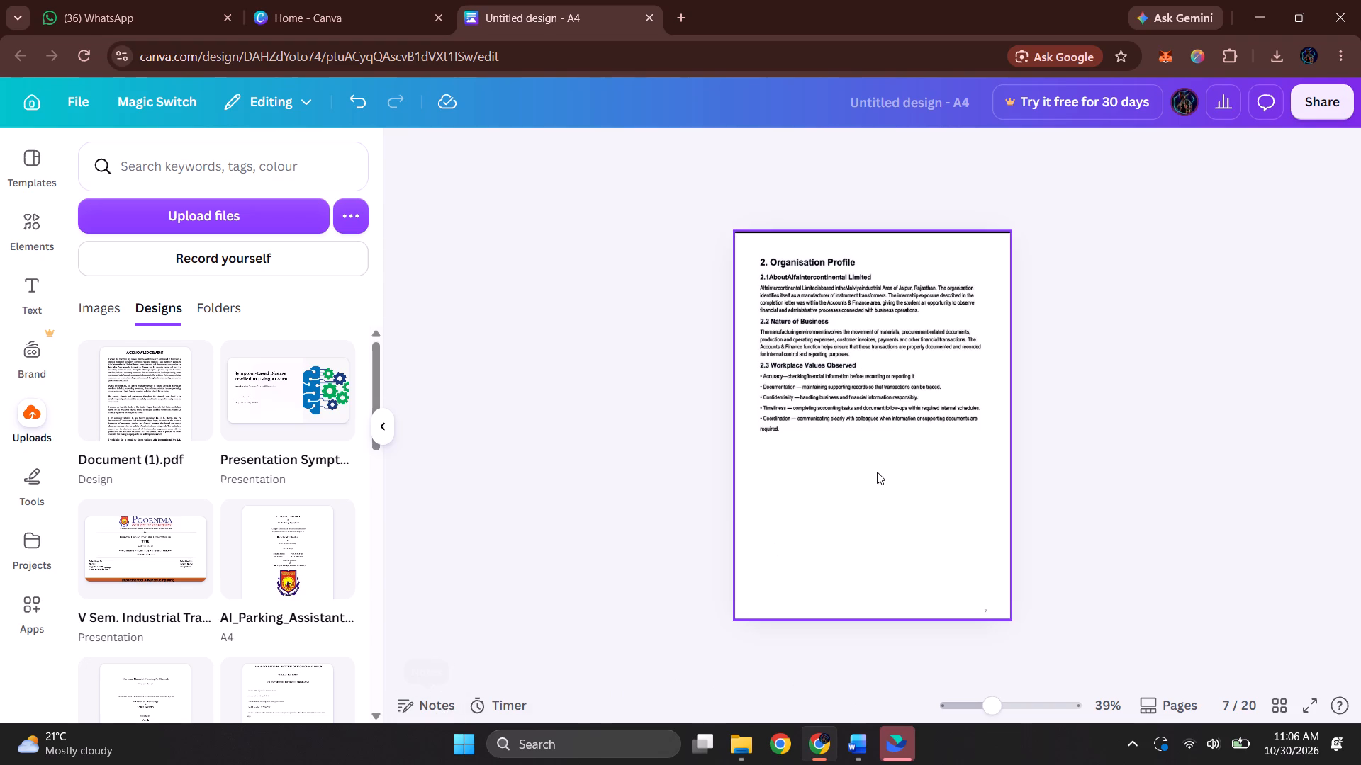
scroll(877, 472, "down", 5)
scroll(877, 472, "up", 5)
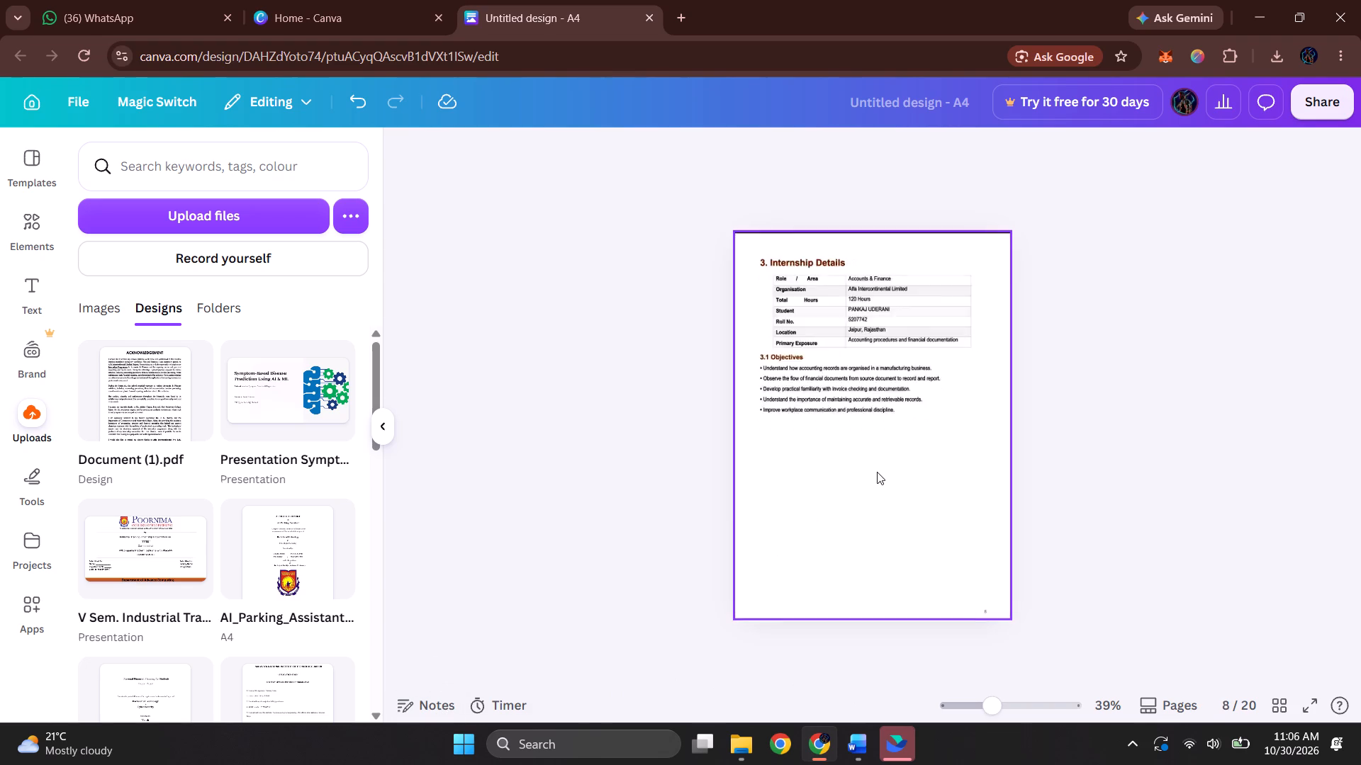
scroll(877, 472, "up", 9)
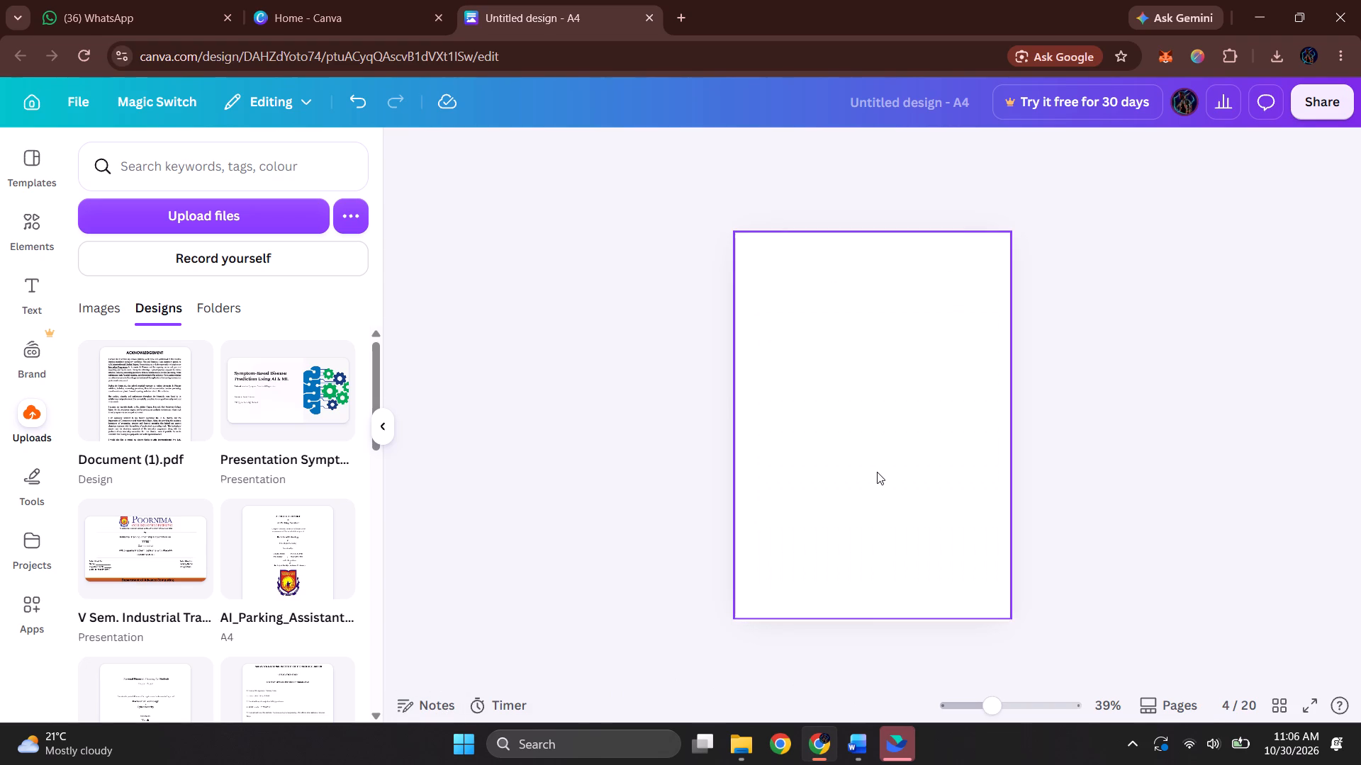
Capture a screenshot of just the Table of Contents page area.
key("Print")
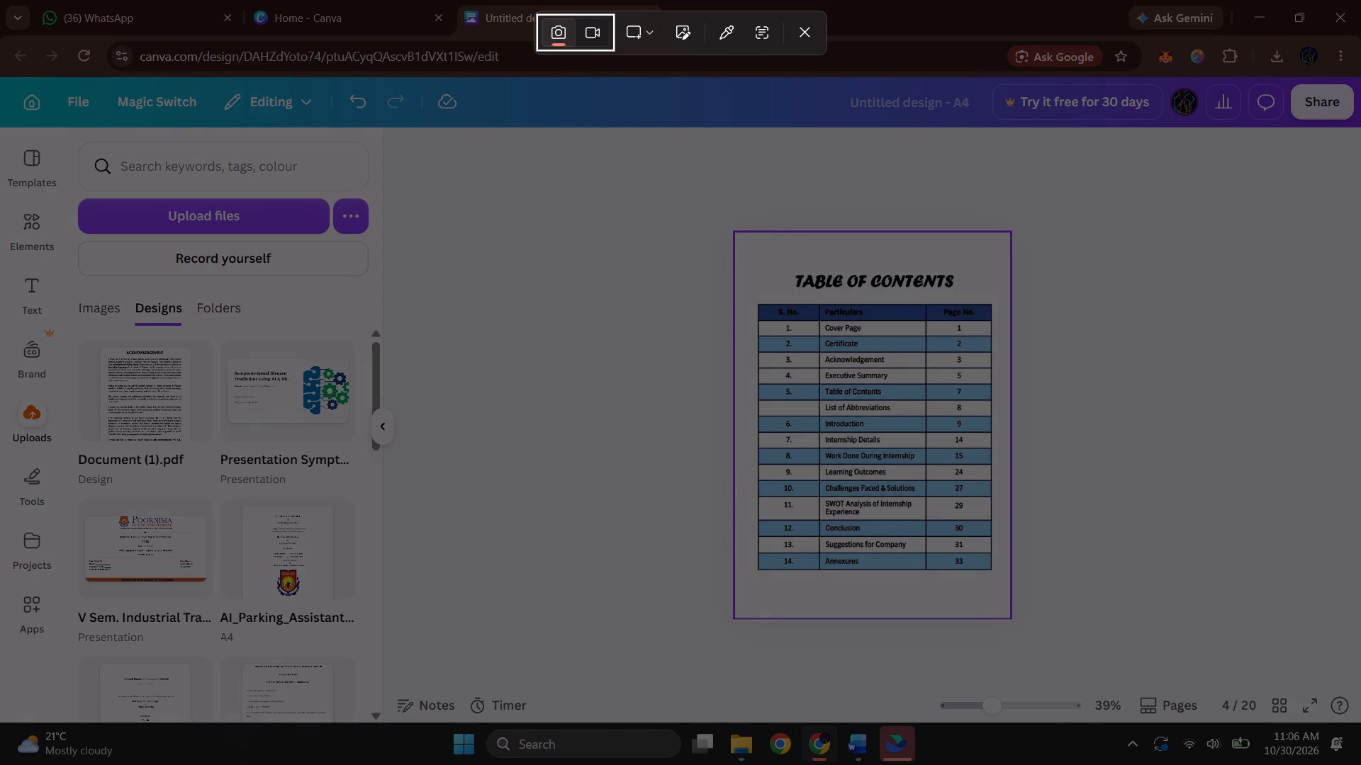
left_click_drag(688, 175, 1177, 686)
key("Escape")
Capture a screenshot of the Canva editor area showing the uploads list and the Table of Contents page.
key("Print")
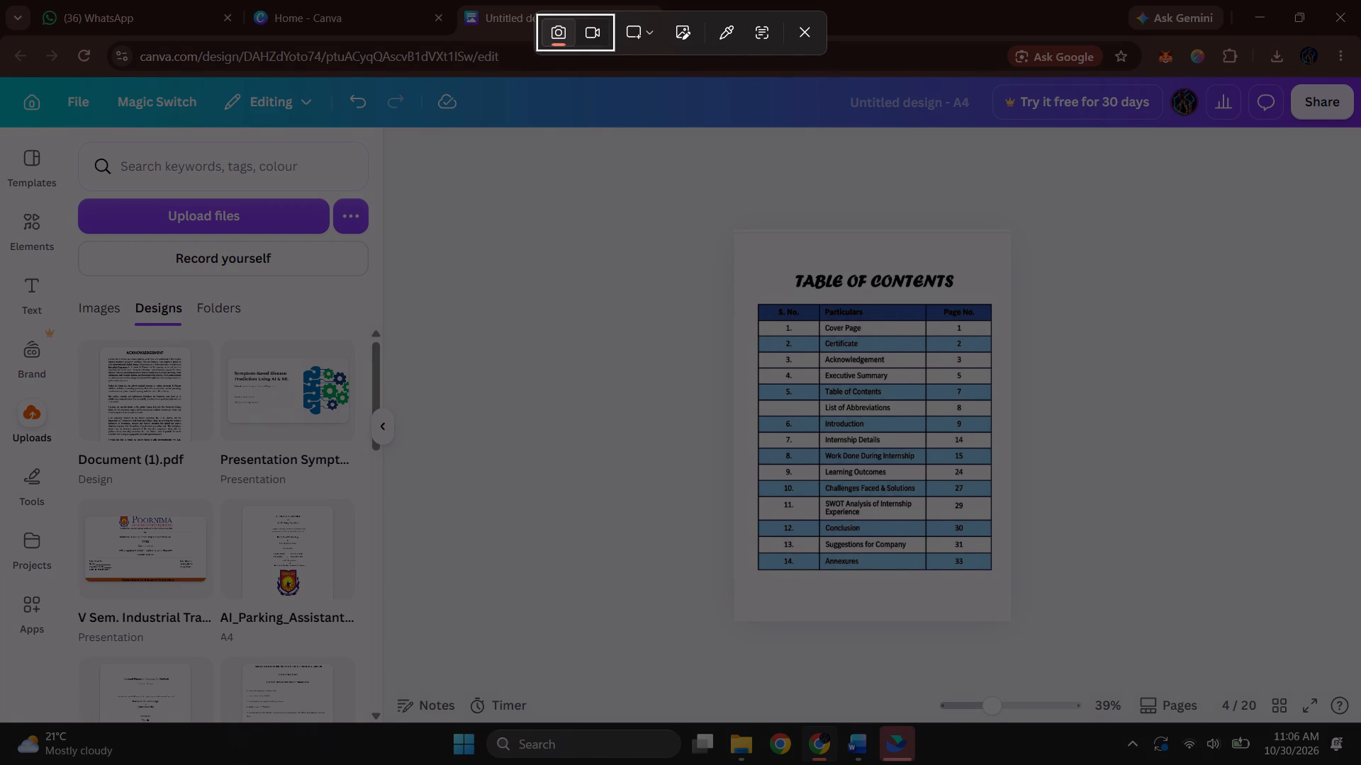
left_click_drag(0, 128, 1230, 671)
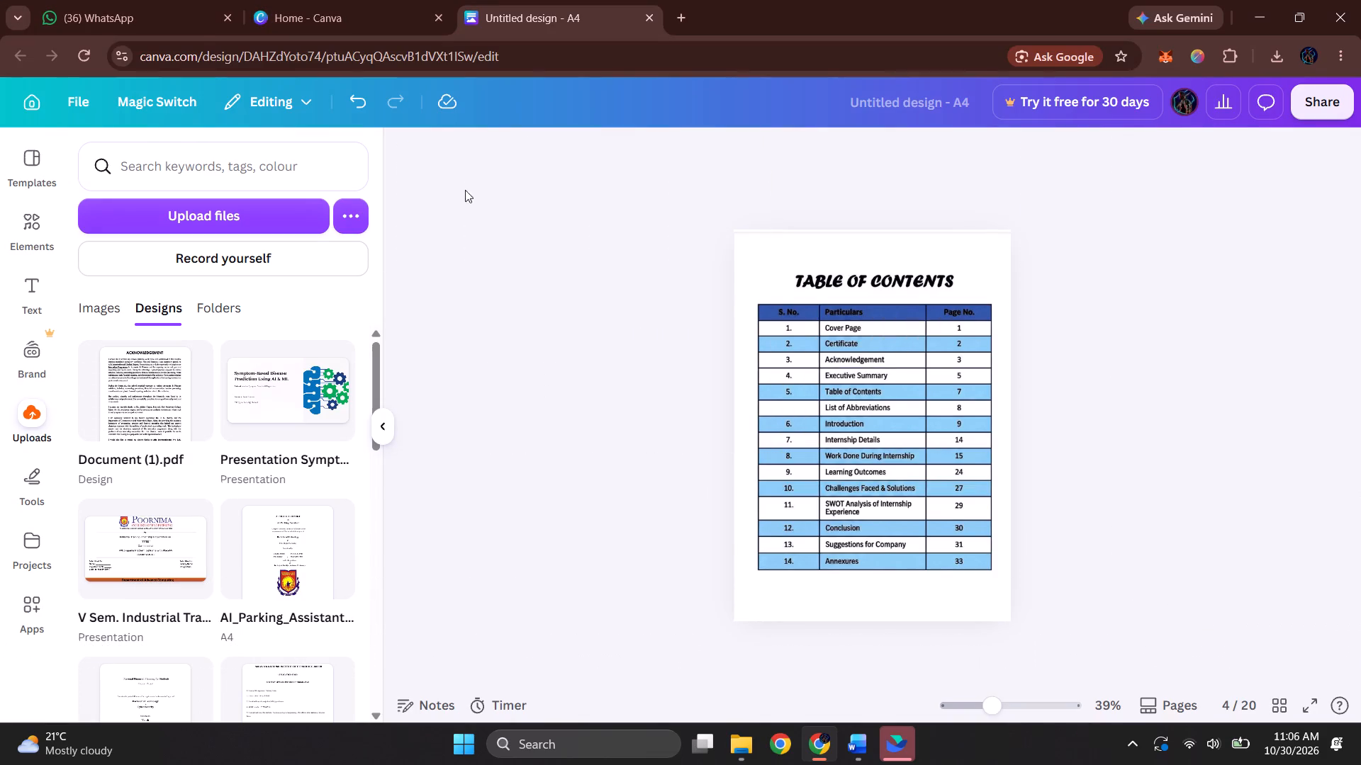
left_click(684, 18)
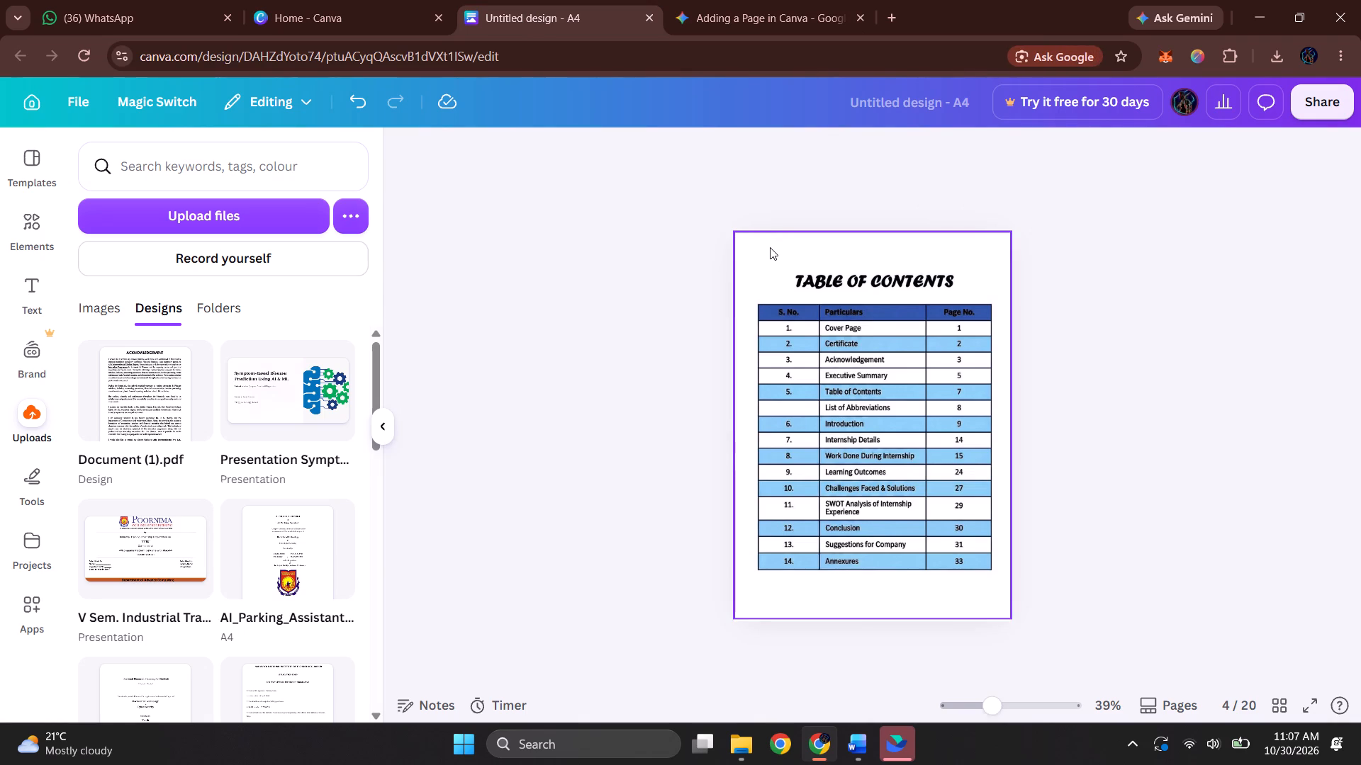
right_click(770, 247)
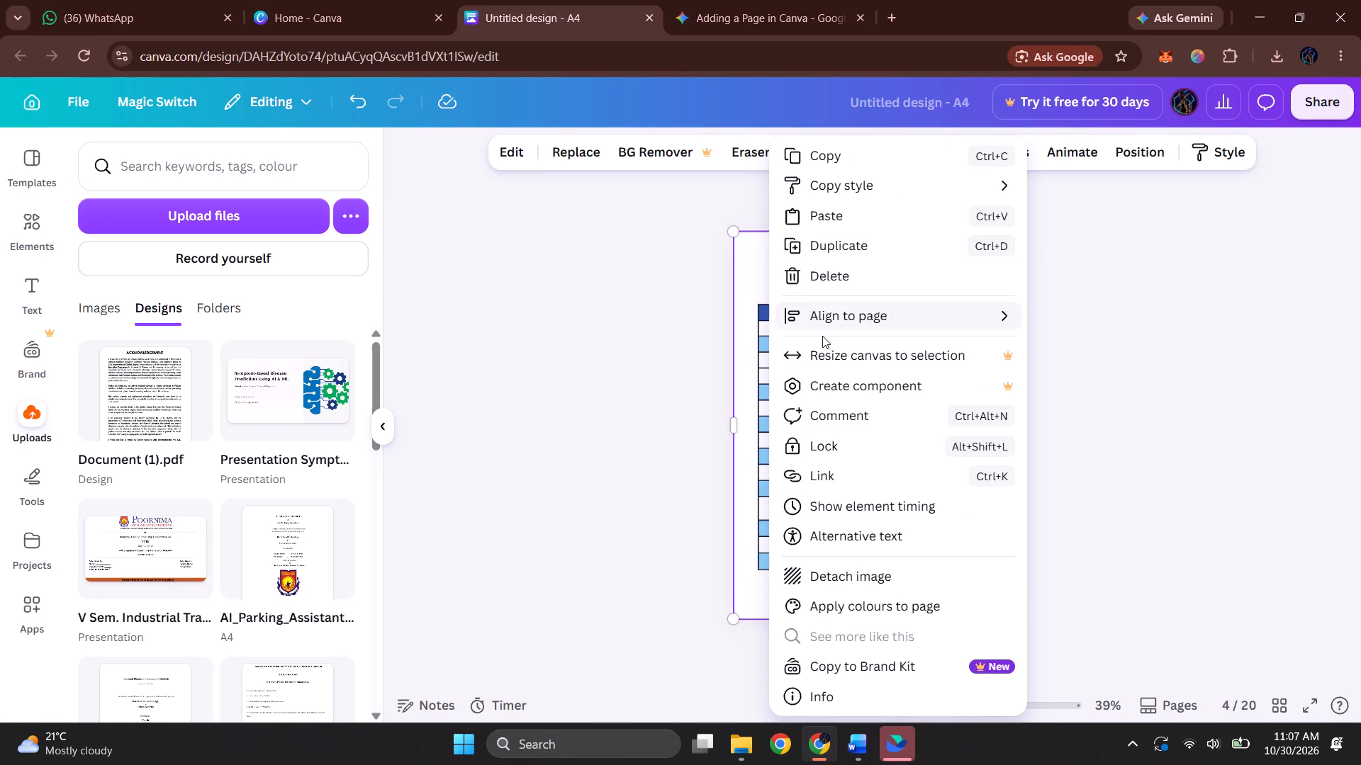
left_click(680, 341)
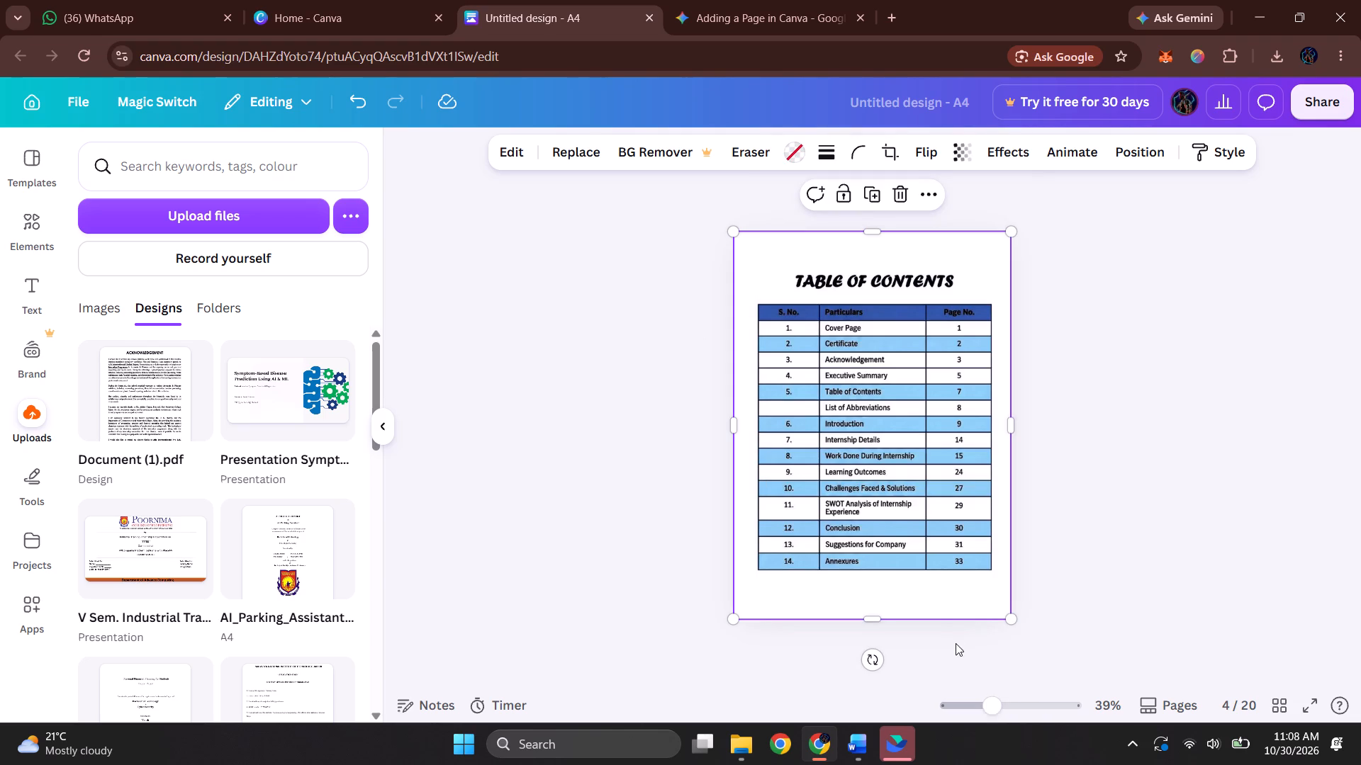
key("Down")
key("Down")
key("Down")
key("Down")
key("Down")
left_click(1144, 550)
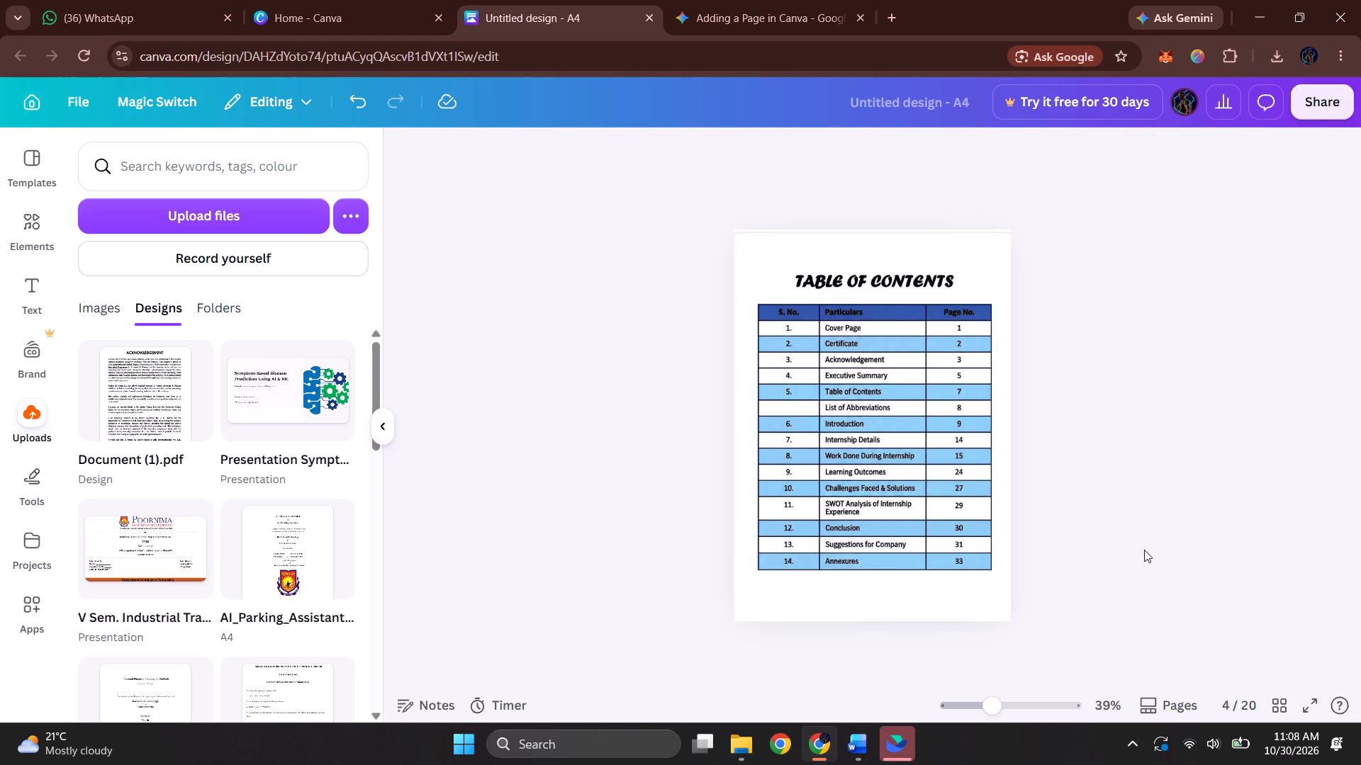
Browse the design's pages from the Table of Contents through to the last page.
key("Down")
key("Down")
key("Down")
key("Down")
key("Up")
key("Up")
key("Up")
scroll(1144, 550, "down", 4)
scroll(1144, 550, "down", 20)
scroll(1144, 550, "down", 3)
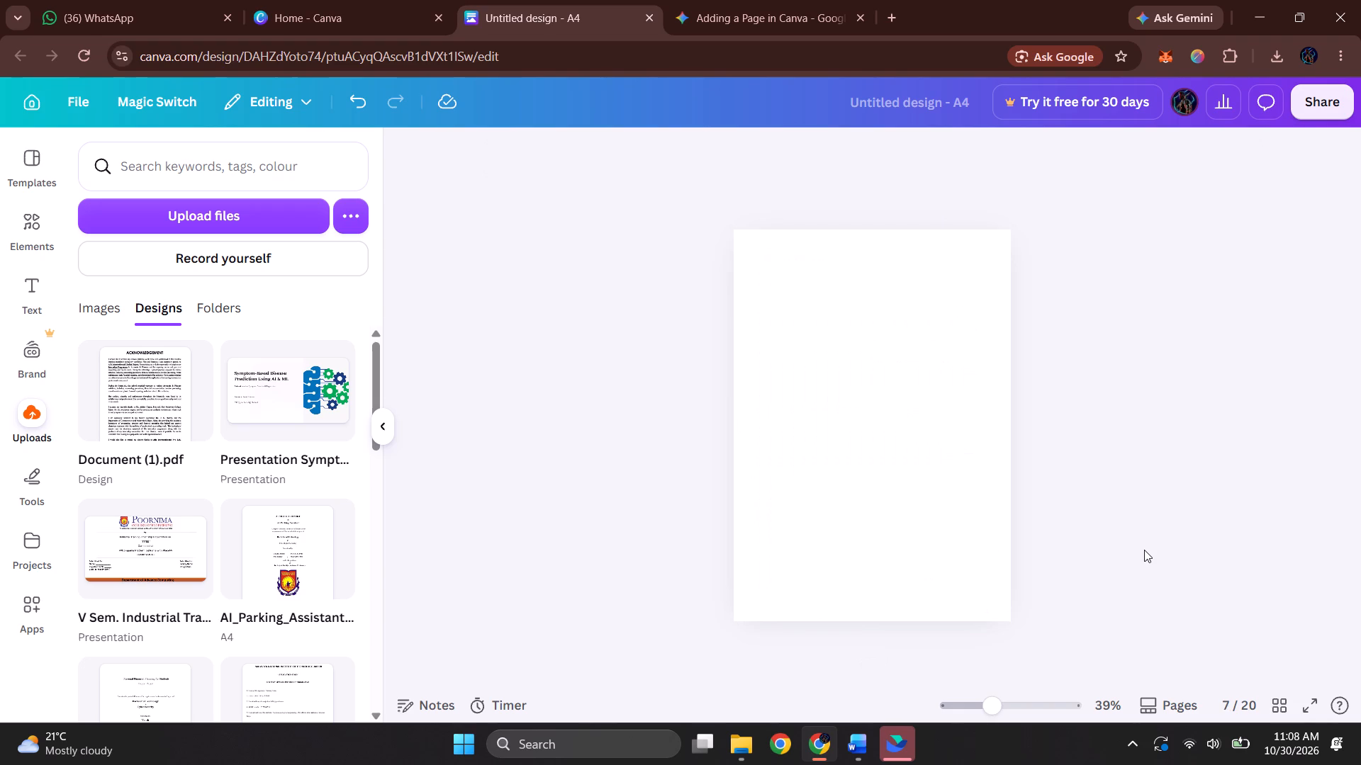
scroll(1144, 550, "down", 20)
scroll(1144, 550, "down", 16)
scroll(1144, 550, "down", 13)
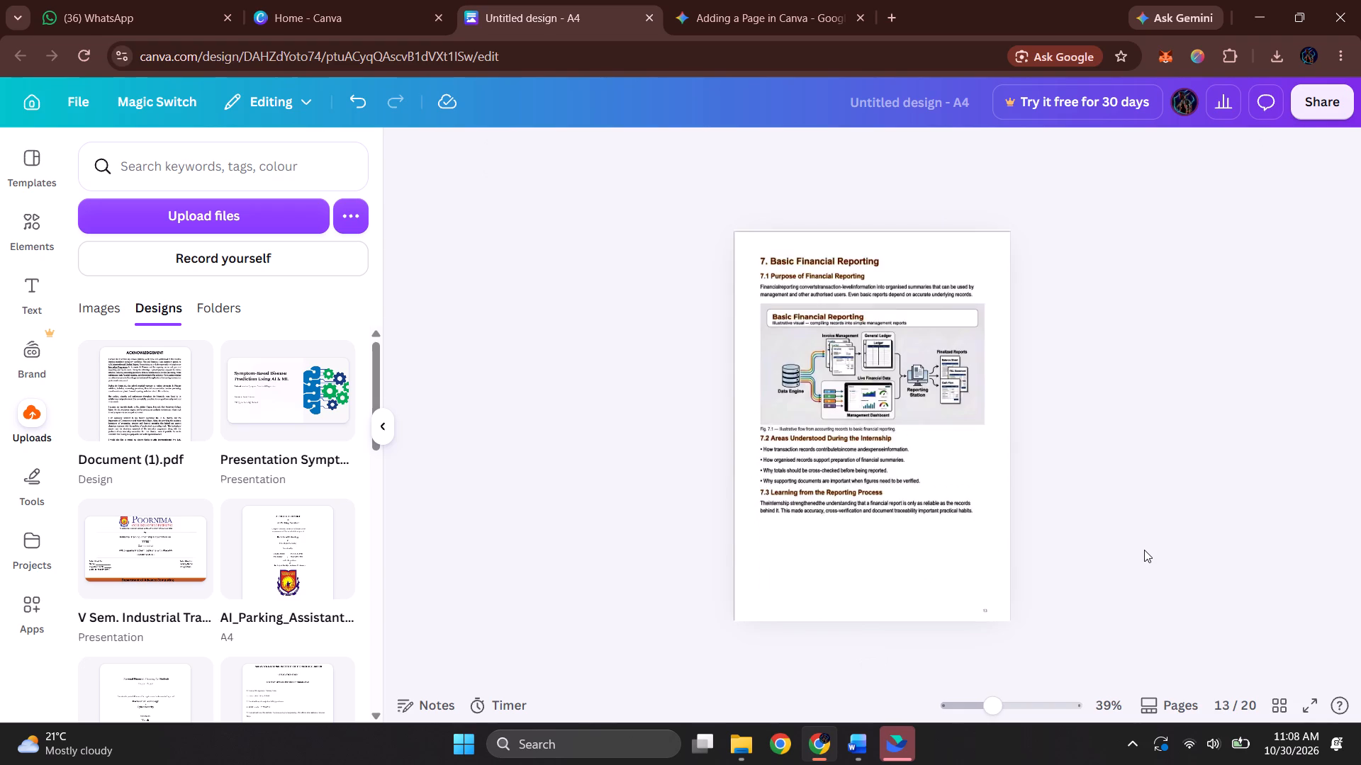
scroll(1144, 550, "down", 20)
scroll(1144, 550, "down", 7)
scroll(1144, 550, "down", 20)
scroll(1144, 550, "down", 1)
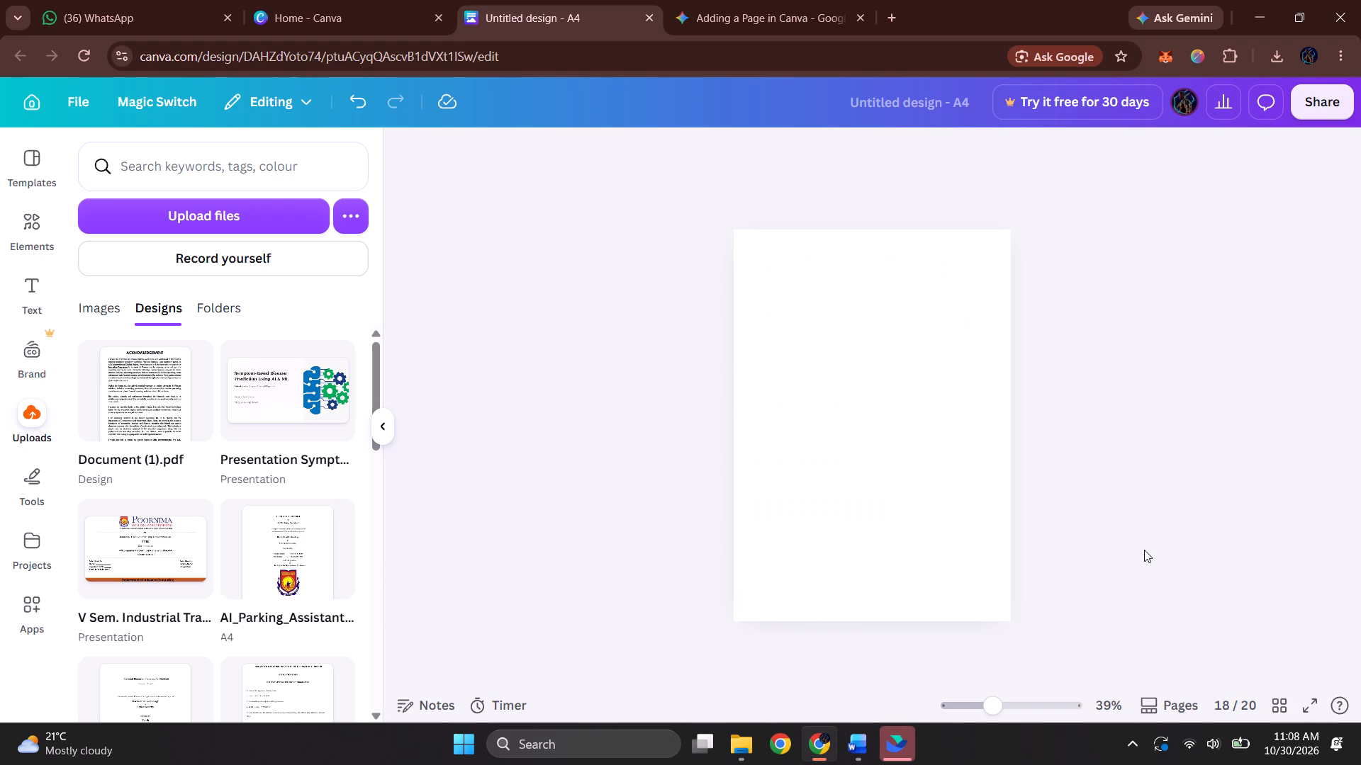
scroll(1144, 550, "down", 15)
scroll(1144, 550, "down", 9)
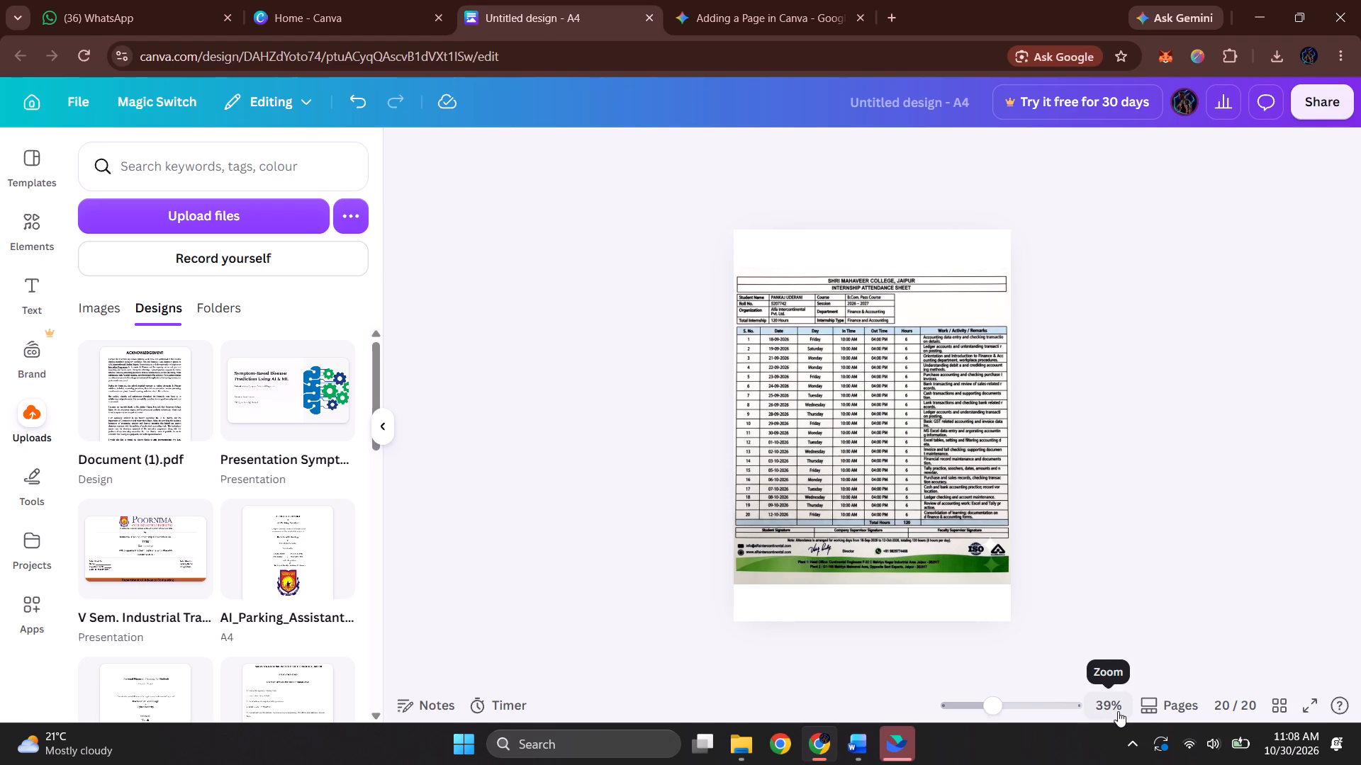
Show the page thumbnails and check the page options for the Acknowledgement page.
left_click(1155, 712)
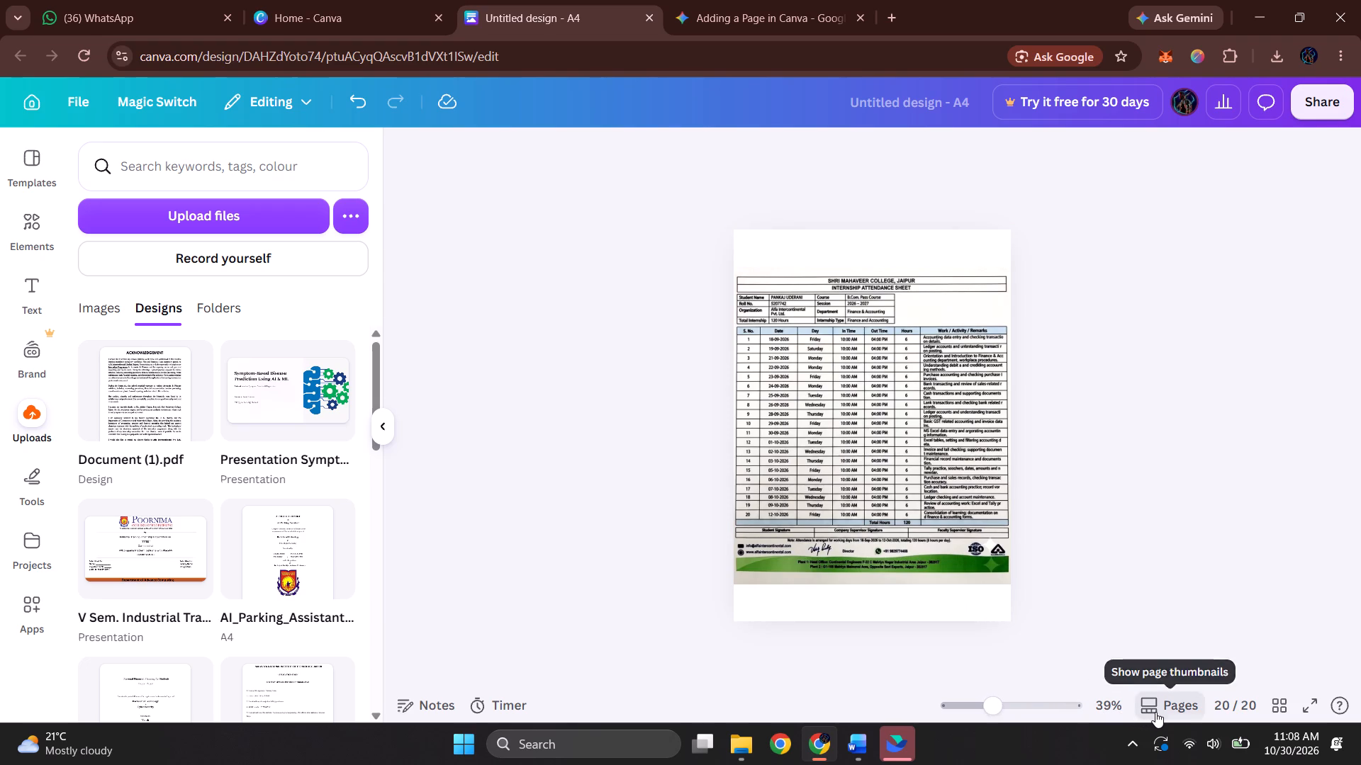
scroll(766, 632, "right", 5)
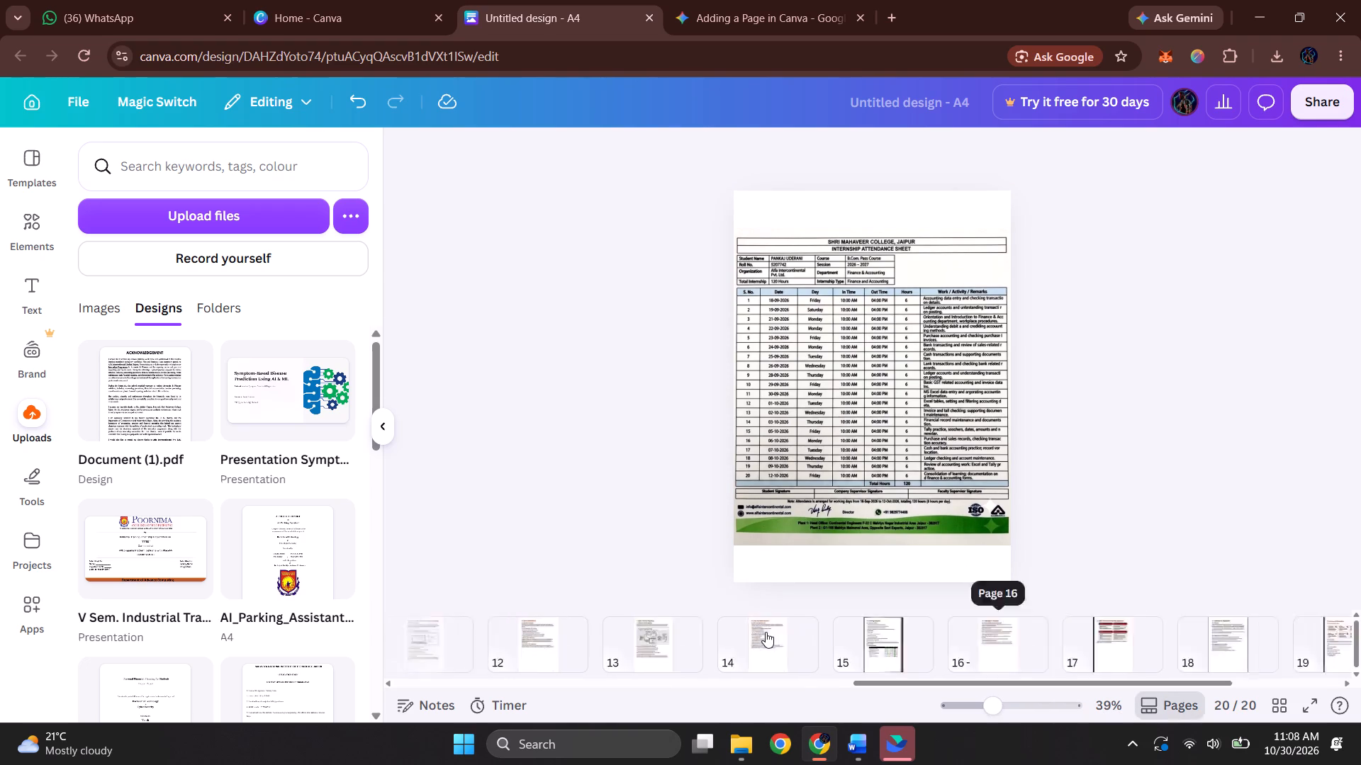
scroll(766, 632, "right", 8)
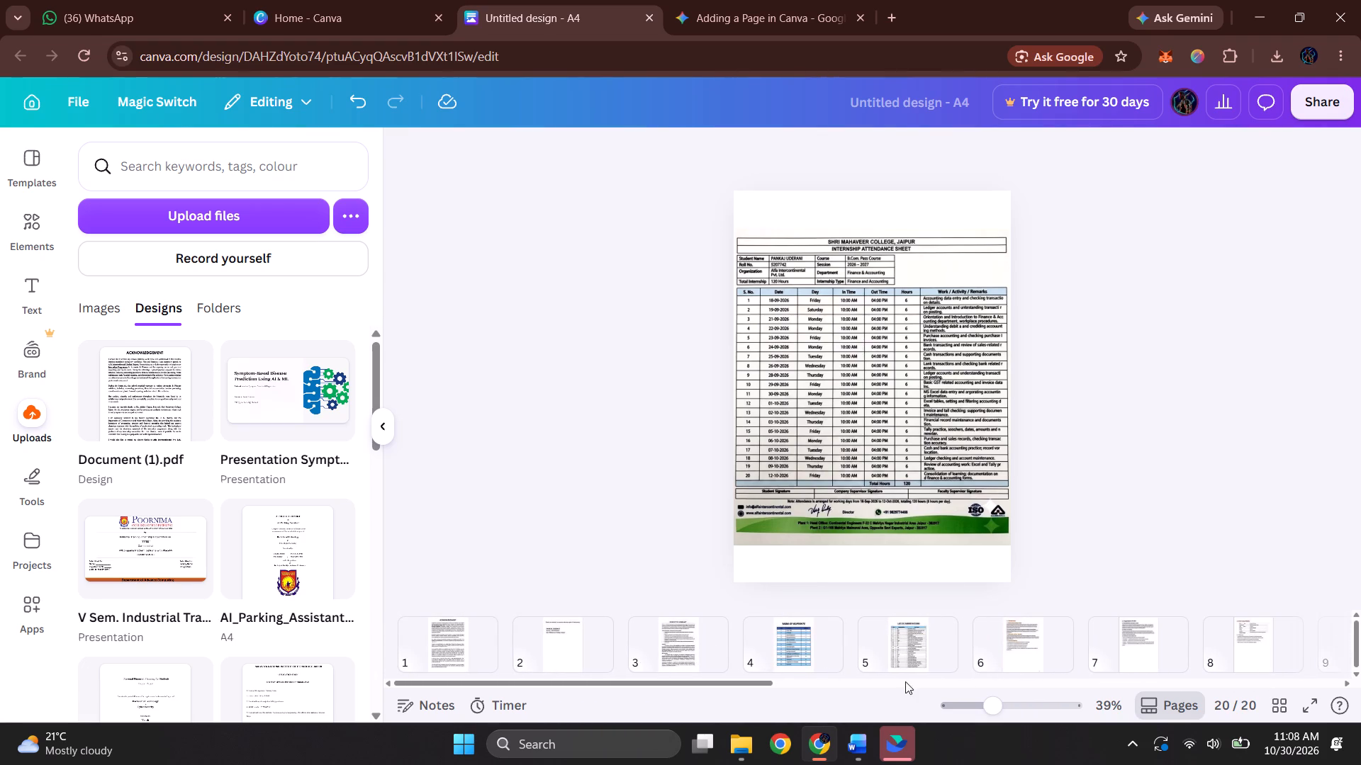
left_click(487, 644)
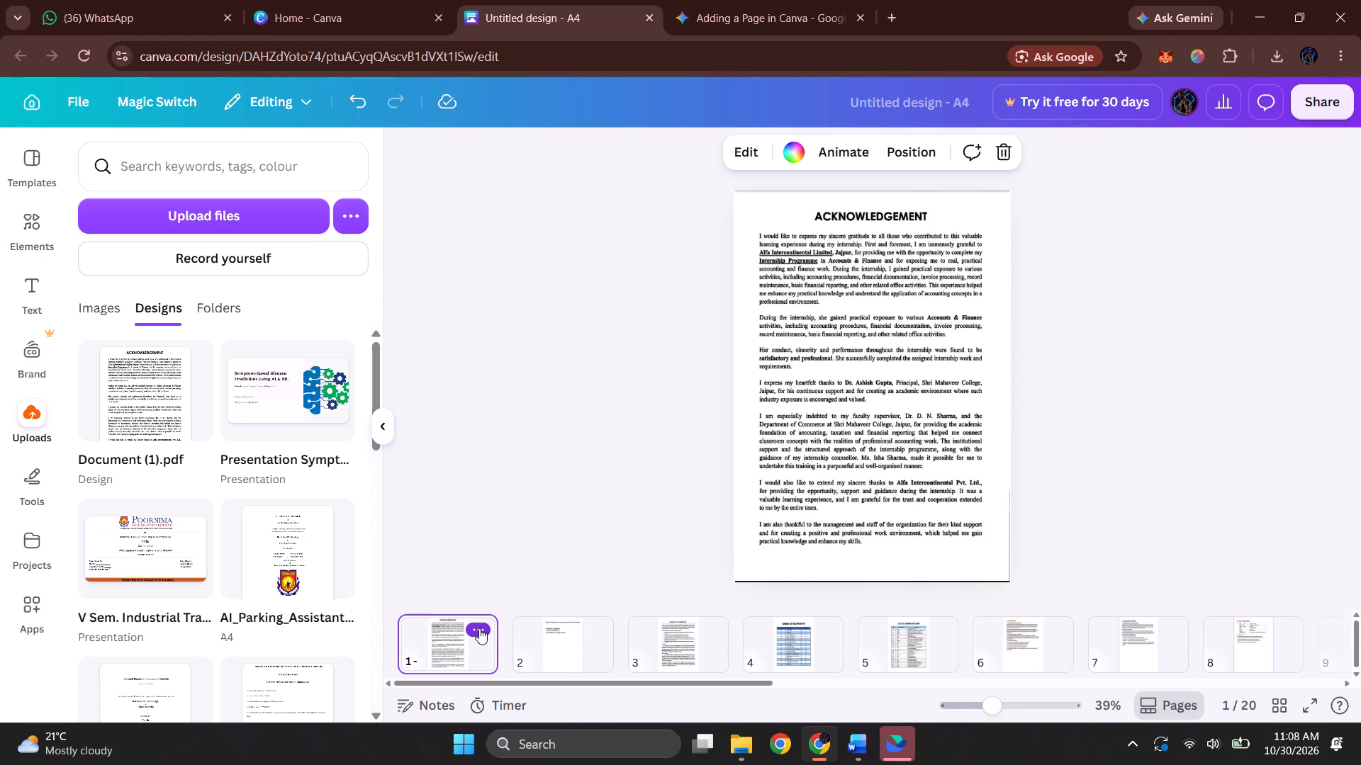
left_click(479, 628)
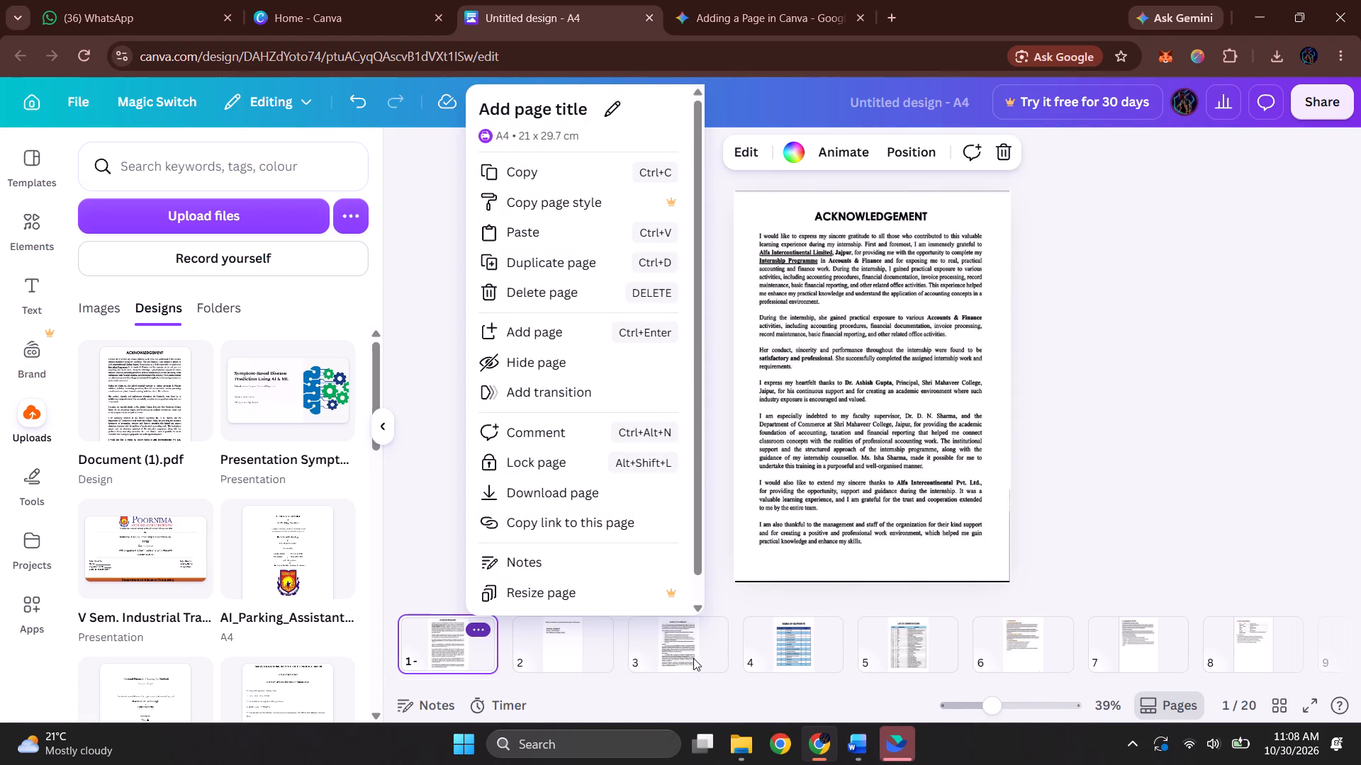
scroll(693, 658, "left", 6)
left_click(1221, 477)
Add a blank page at the end of the design, after page 20.
scroll(1221, 477, "left", 9)
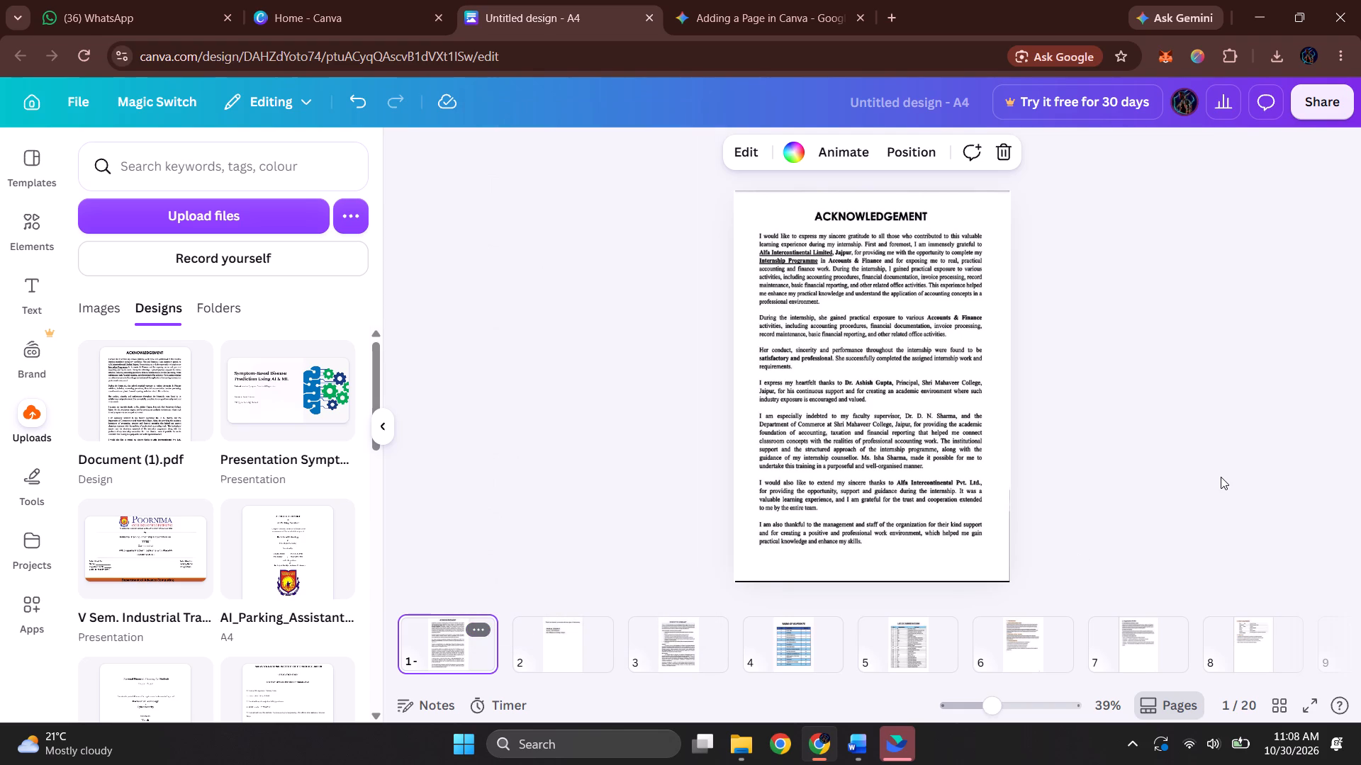
scroll(1099, 645, "left", 16)
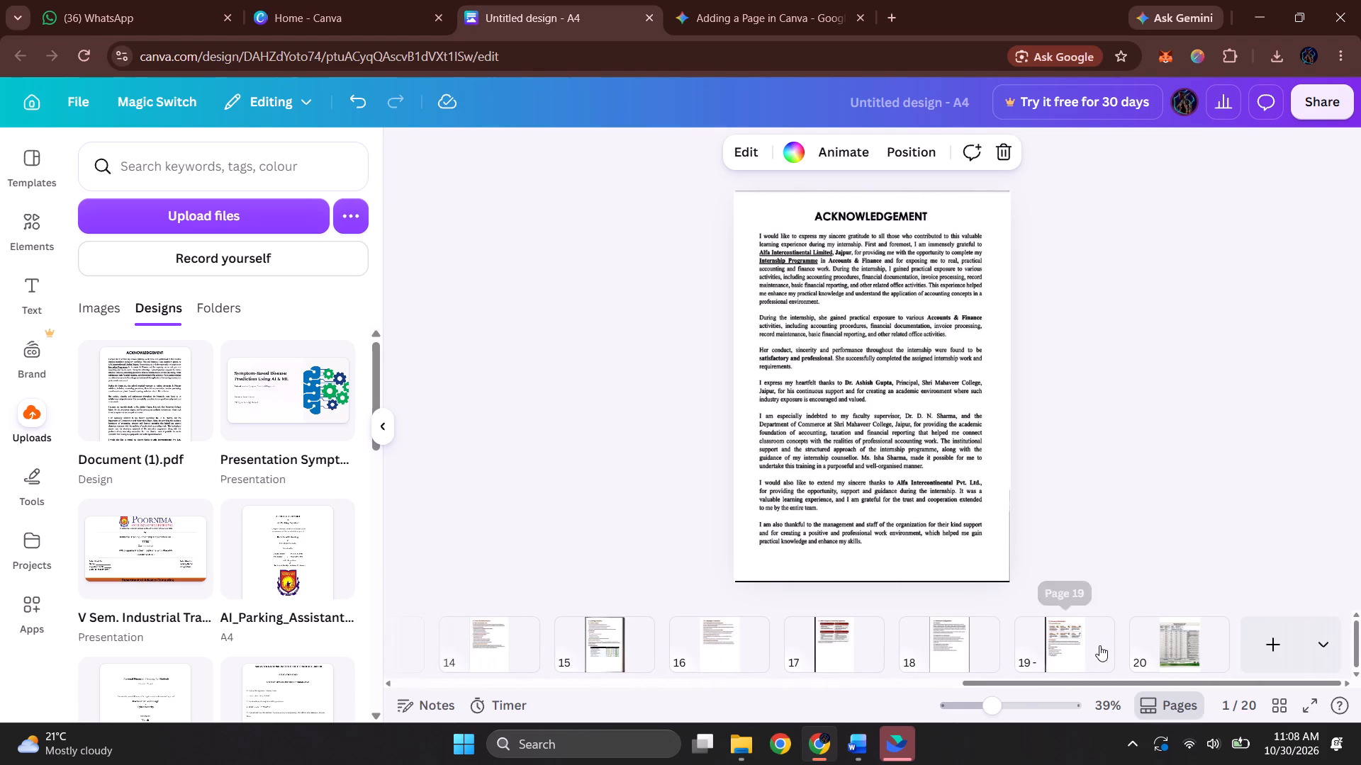
left_click(1262, 647)
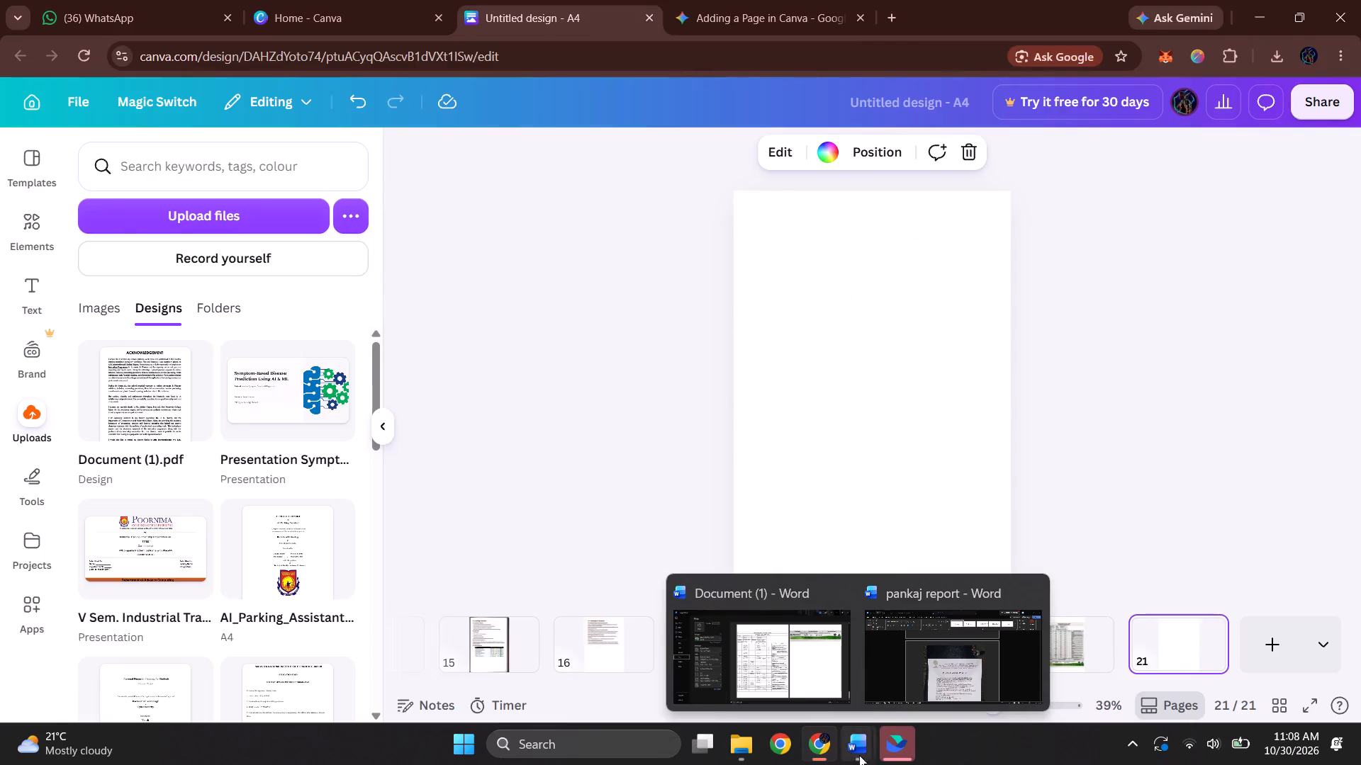
Copy the Shri Mahaveer College "INTERNSHIP REPORT" header image from the pankaj report Word document onto the blank page 21 in Canva.
left_click(936, 679)
scroll(873, 452, "up", 20)
scroll(873, 452, "up", 7)
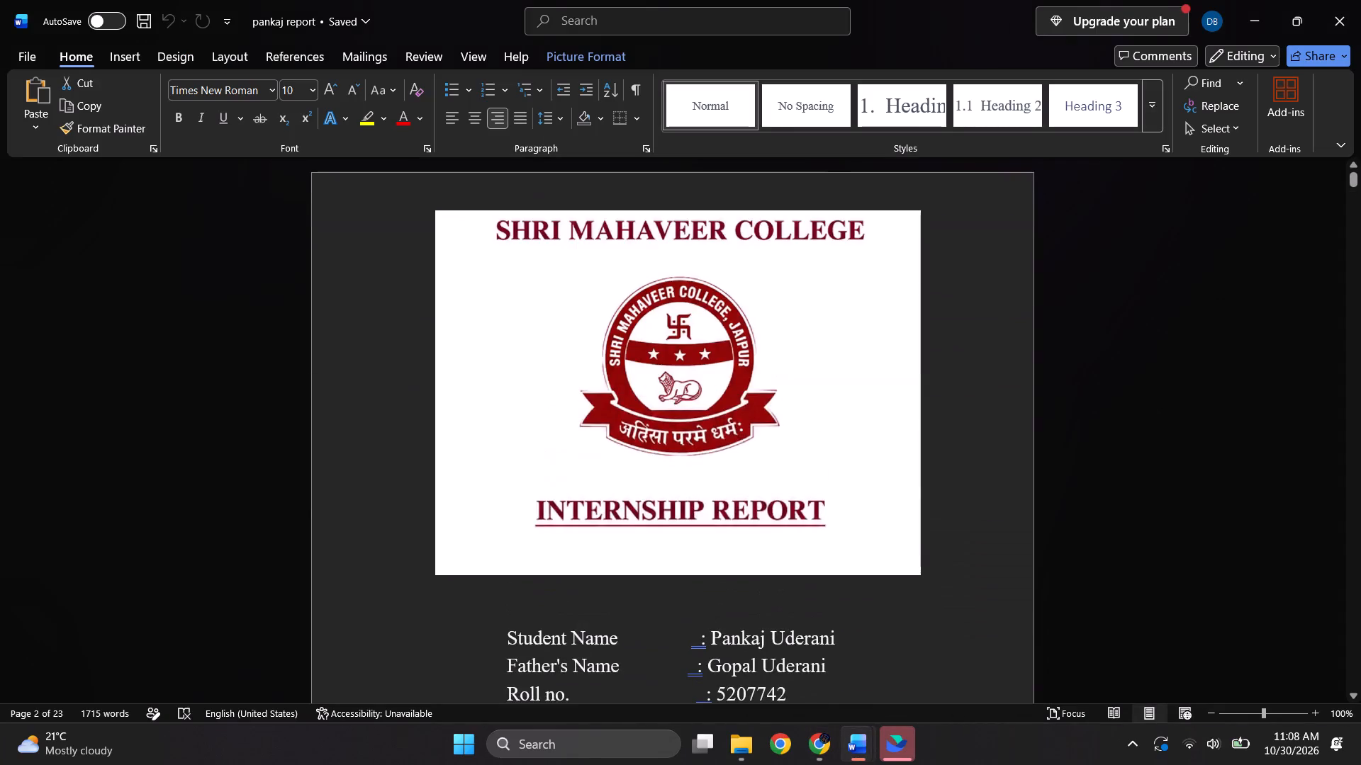
scroll(797, 428, "up", 1)
left_click(740, 413)
left_click(740, 413)
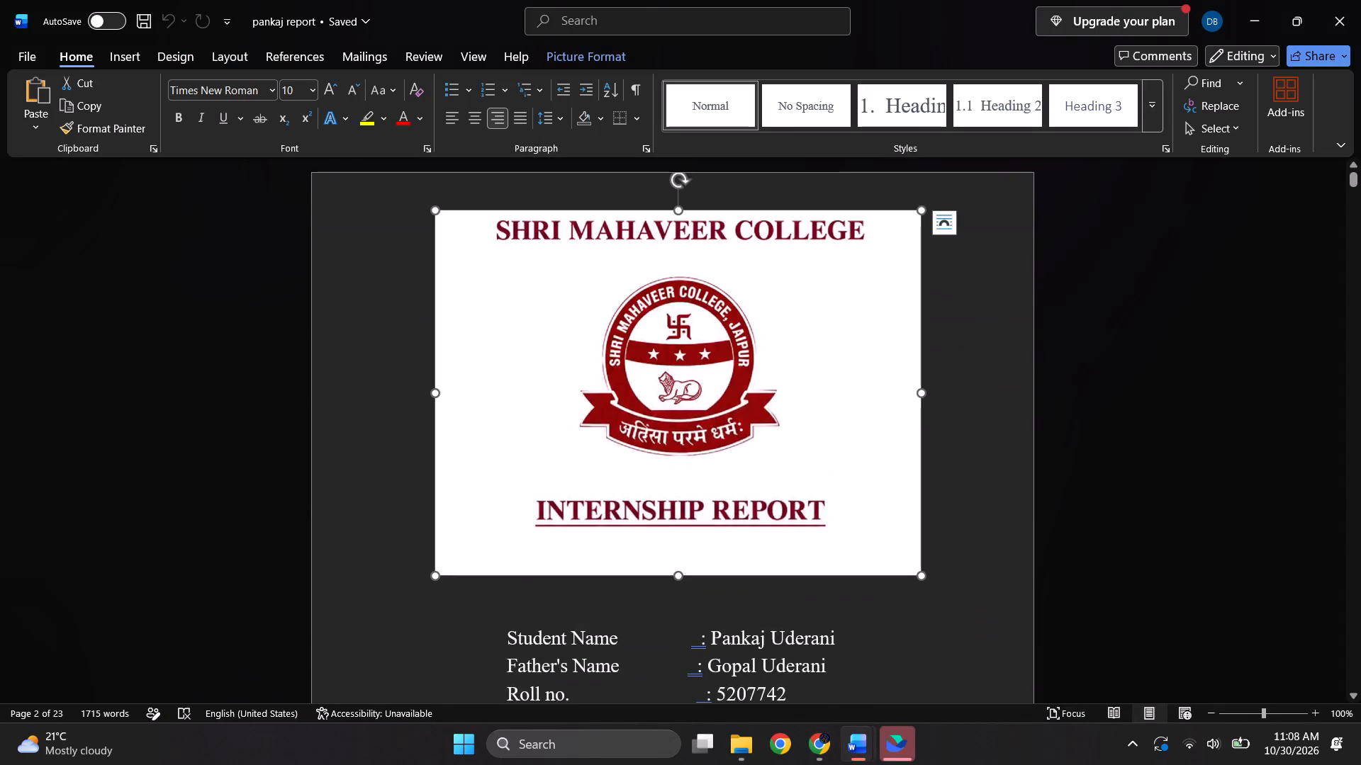
key("ctrl+c")
left_click(798, 657)
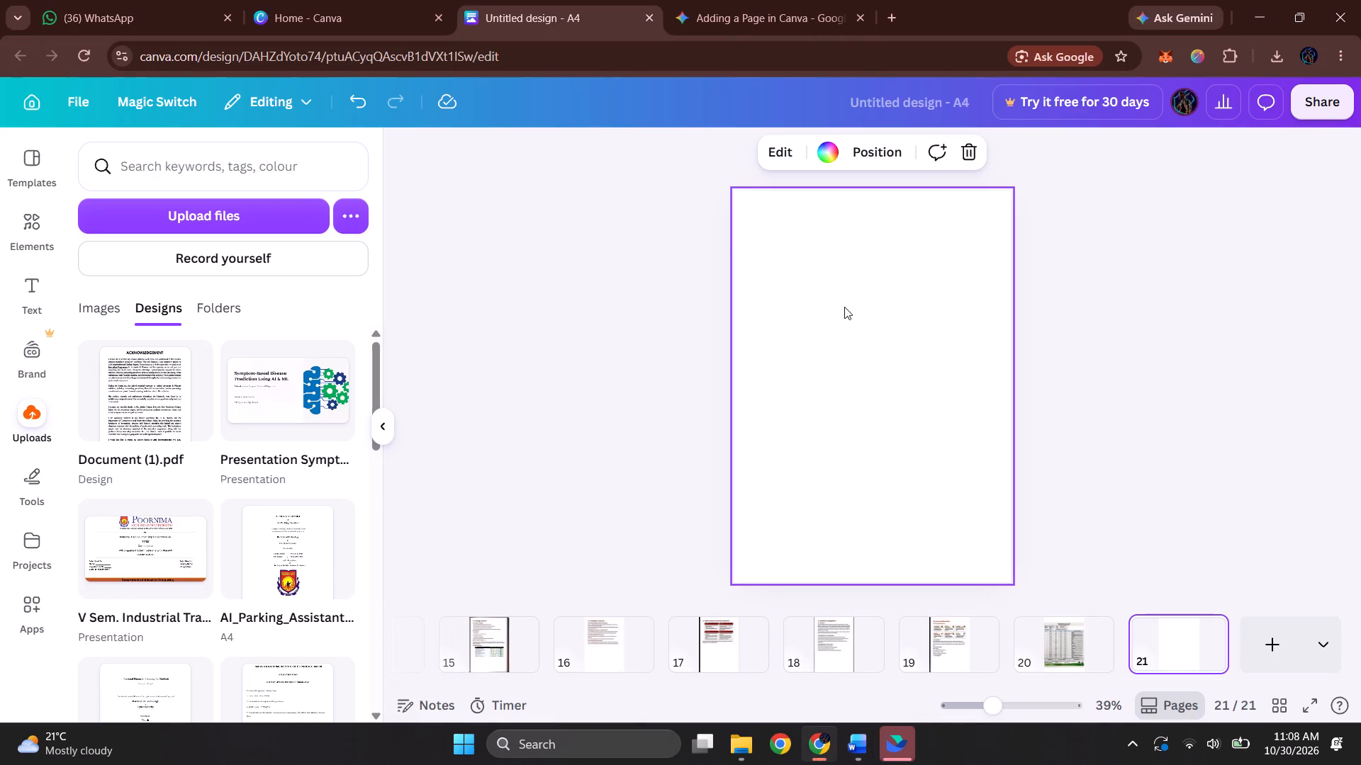
left_click(844, 307)
key("ctrl+v")
Move the college header image to the top of page 21, centred horizontally.
left_click_drag(874, 386, 880, 264)
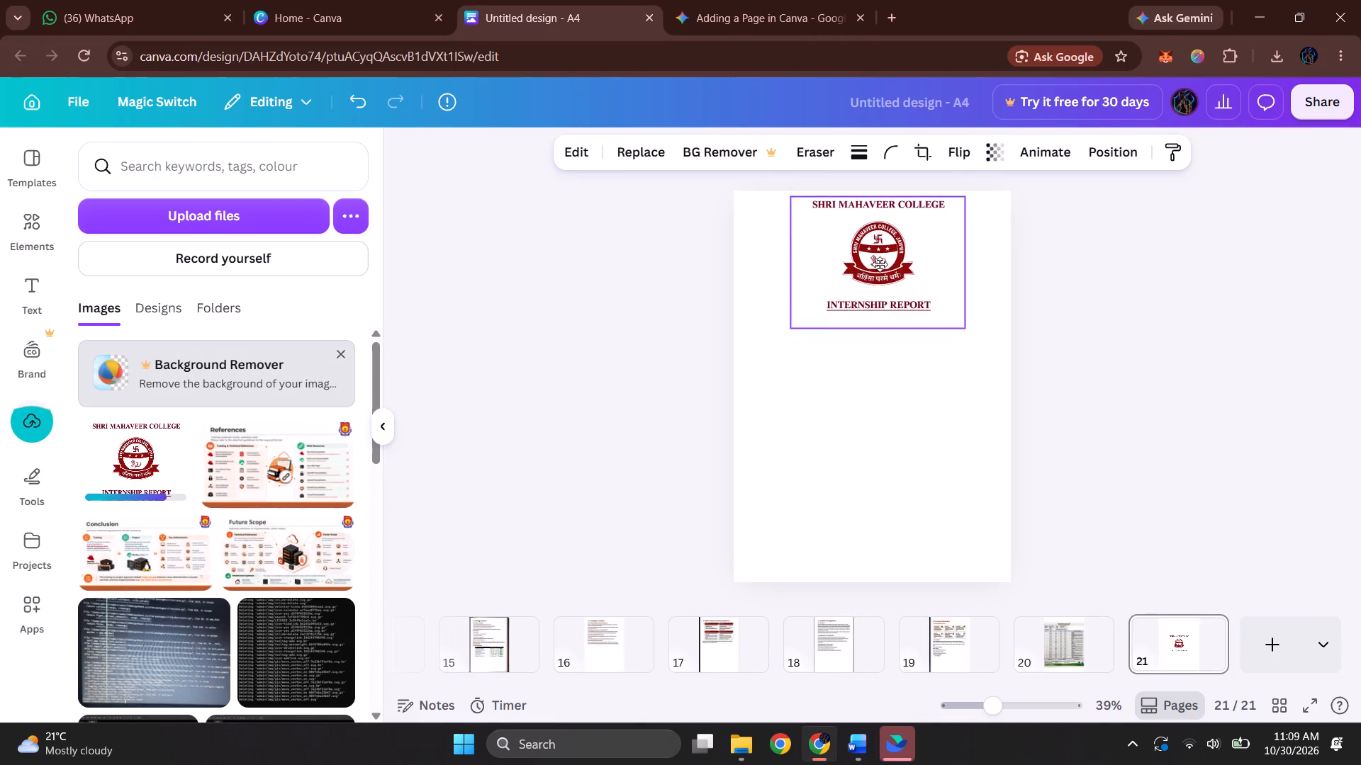
left_click_drag(880, 264, 878, 277)
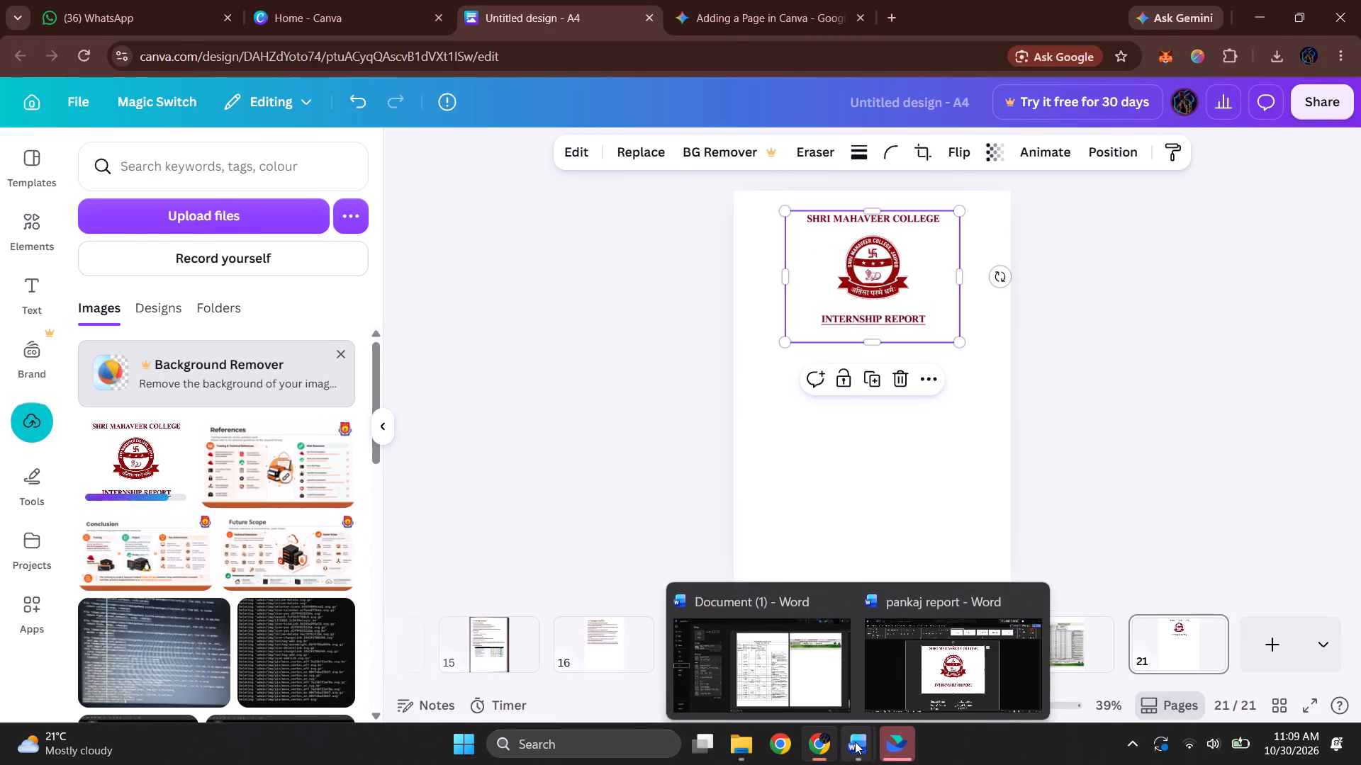
Copy the details block, from Student Name to Faculty Supervisor, from the pankaj report Word document and paste it onto page 21 in Canva.
left_click(929, 662)
scroll(749, 546, "down", 1)
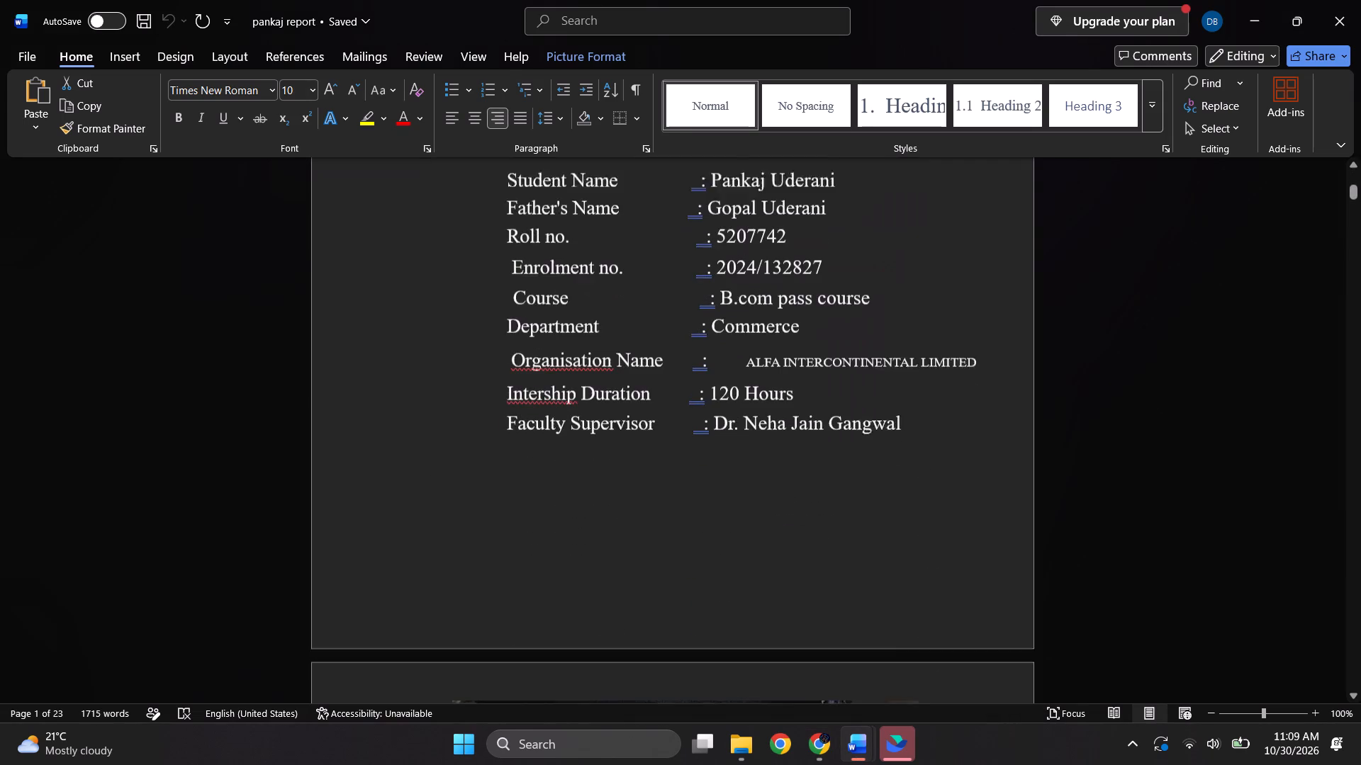
scroll(749, 546, "down", 1)
scroll(688, 427, "up", 1)
scroll(630, 526, "down", 1)
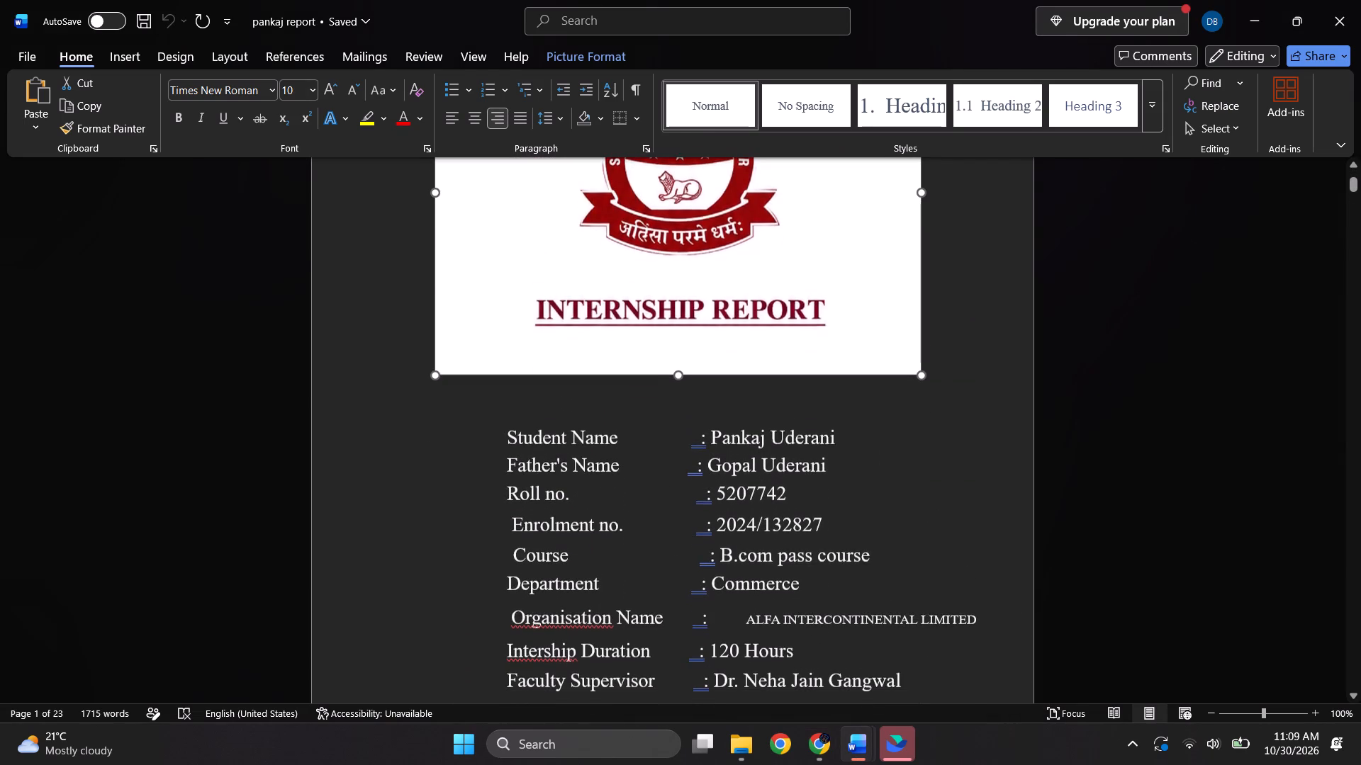
left_click_drag(510, 435, 919, 705)
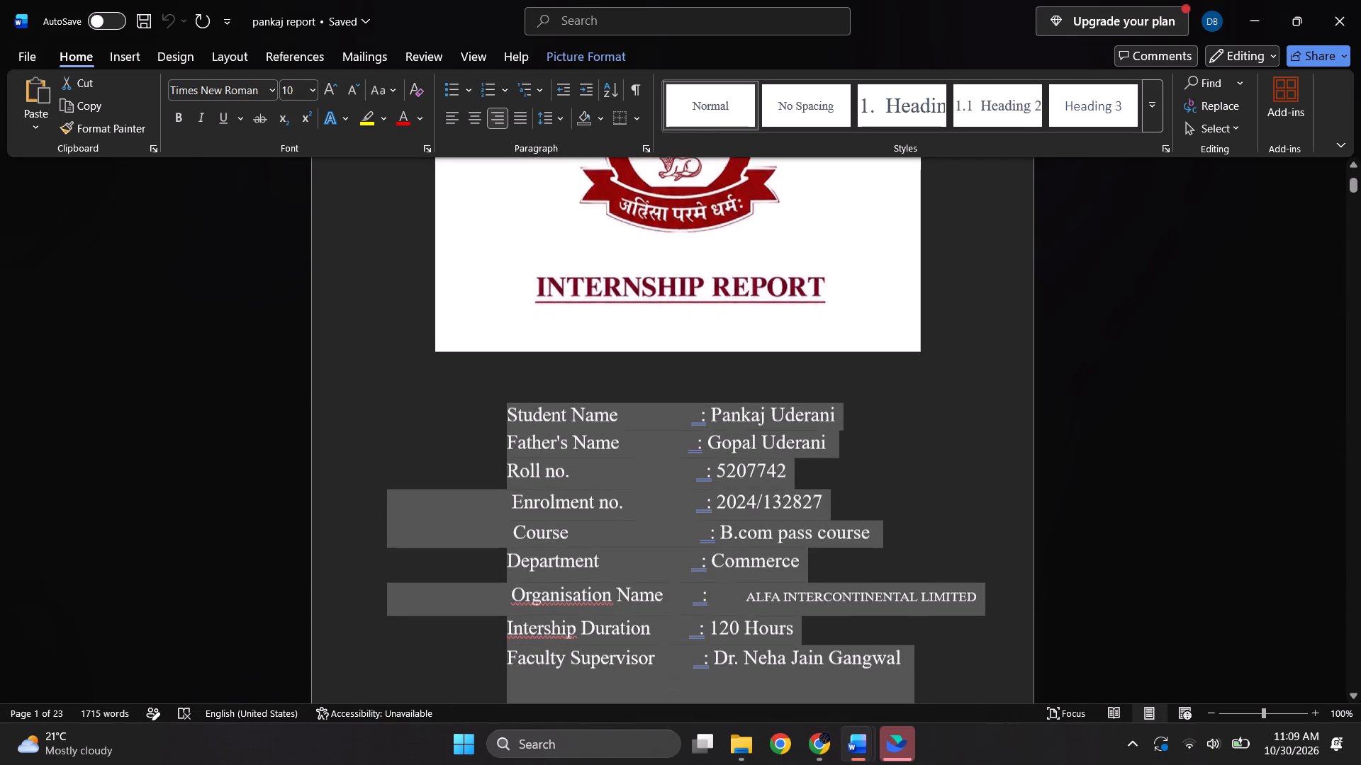
left_click_drag(919, 705, 914, 660)
key("ctrl+c")
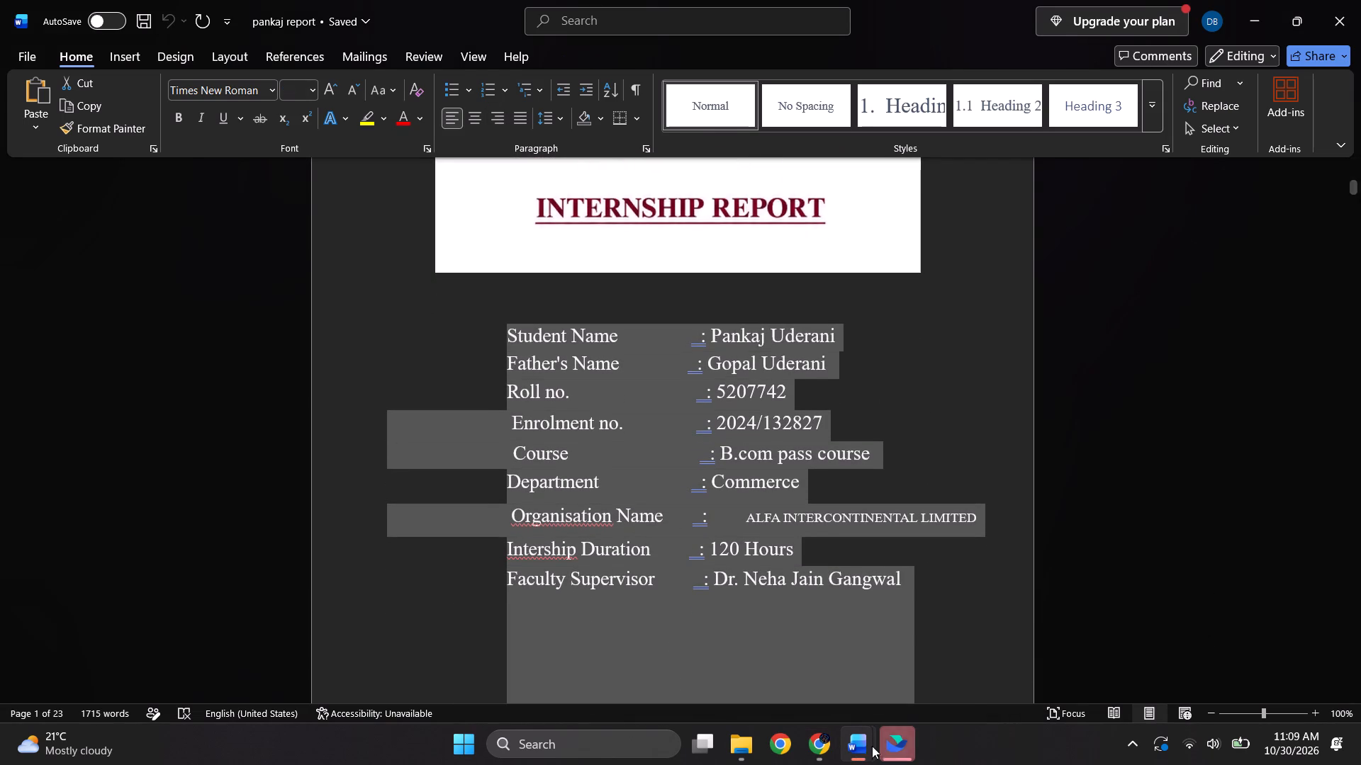
scroll(851, 565, "down", 1)
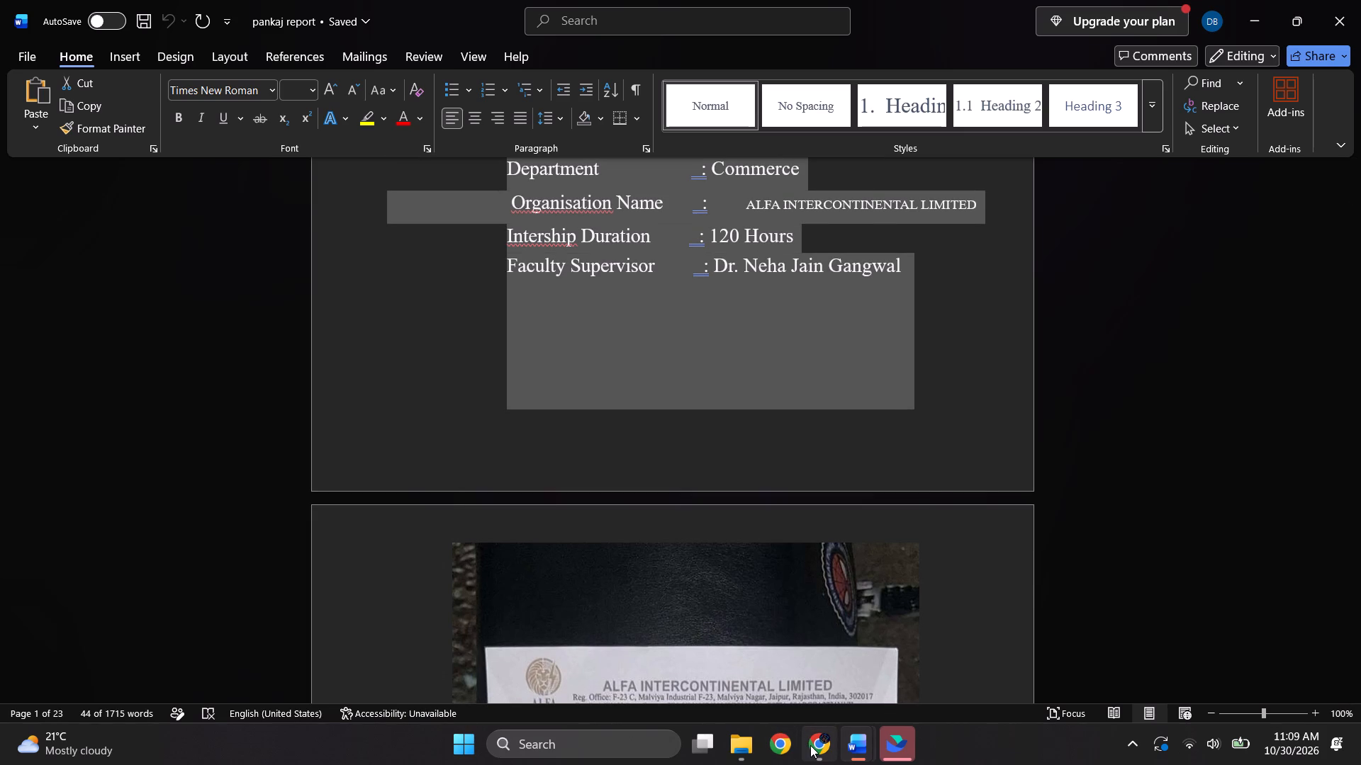
left_click(810, 666)
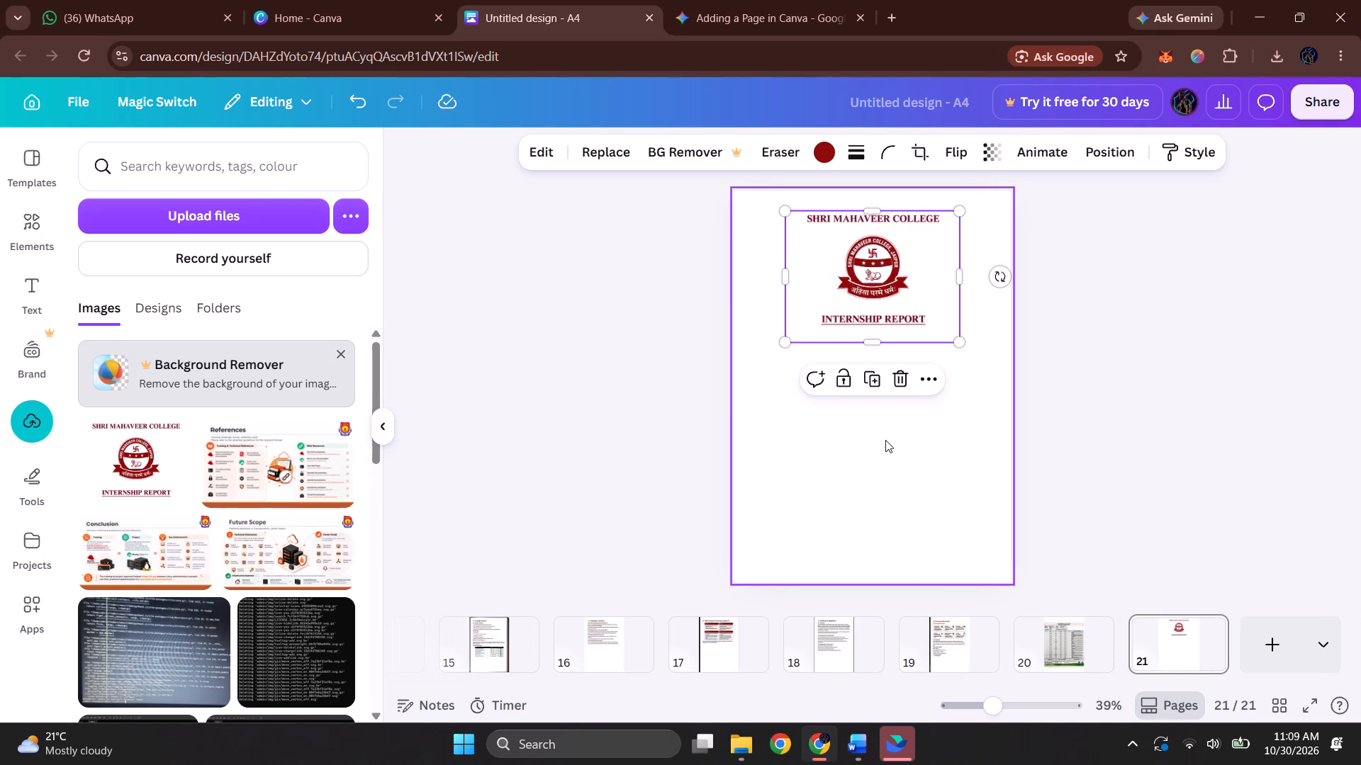
left_click(885, 440)
left_click(872, 357)
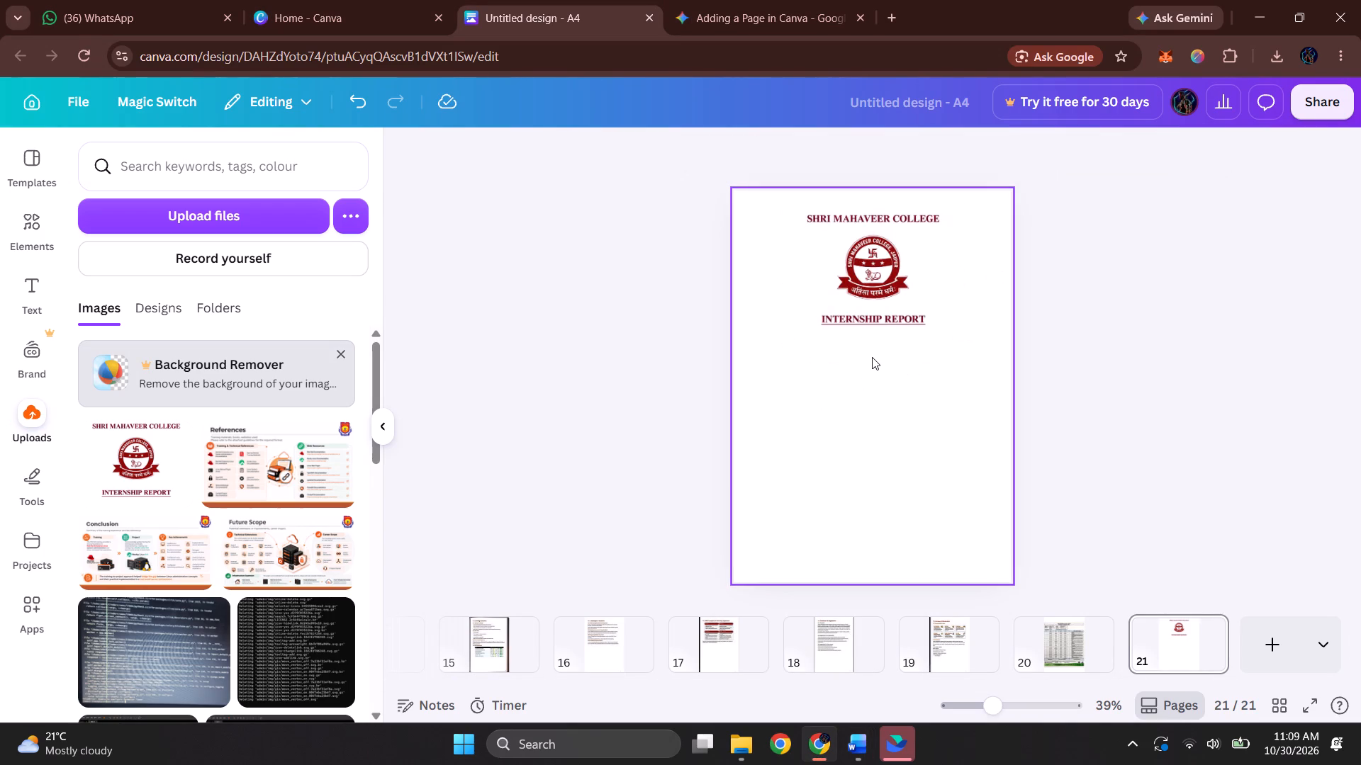
key("ctrl+v")
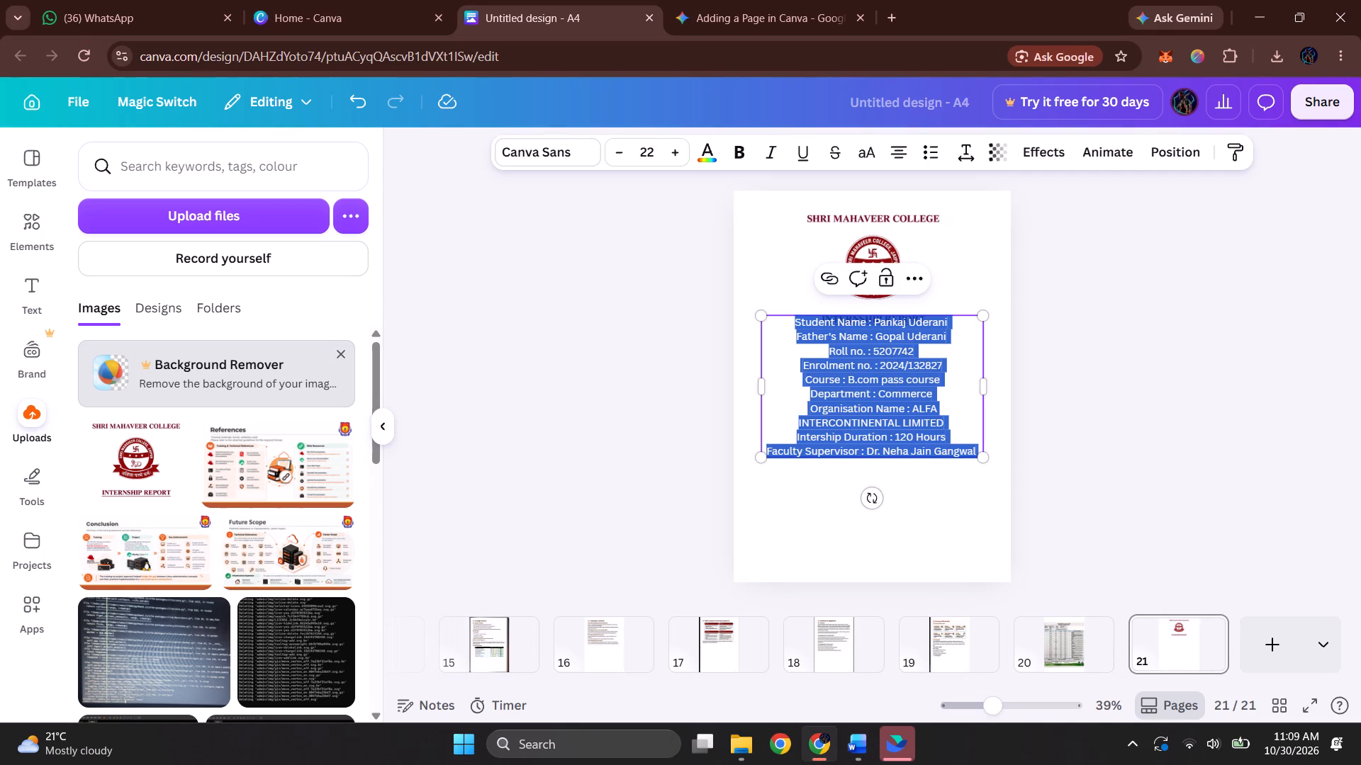
Move the student details text block down below the INTERNSHIP REPORT heading on page 21, clear of the header image.
left_click(961, 363)
left_click(961, 363)
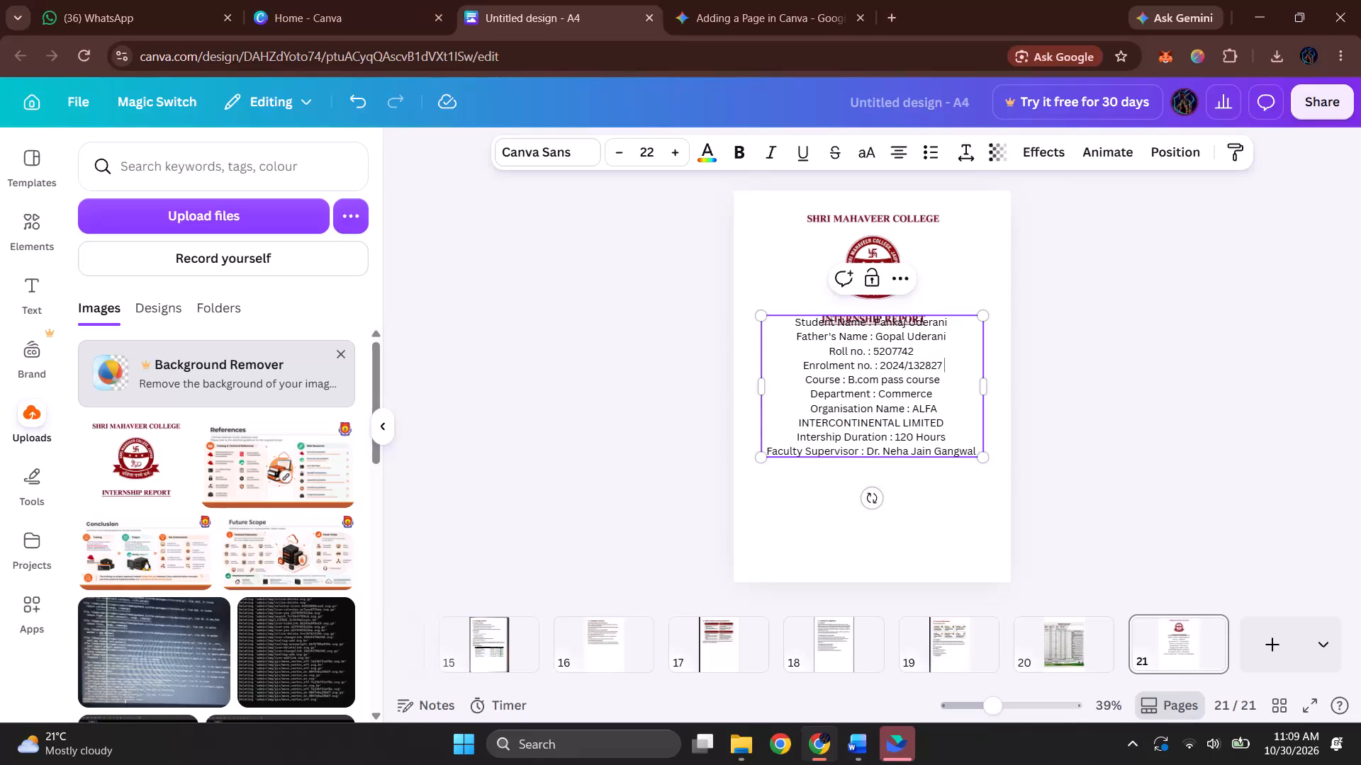
left_click(973, 339)
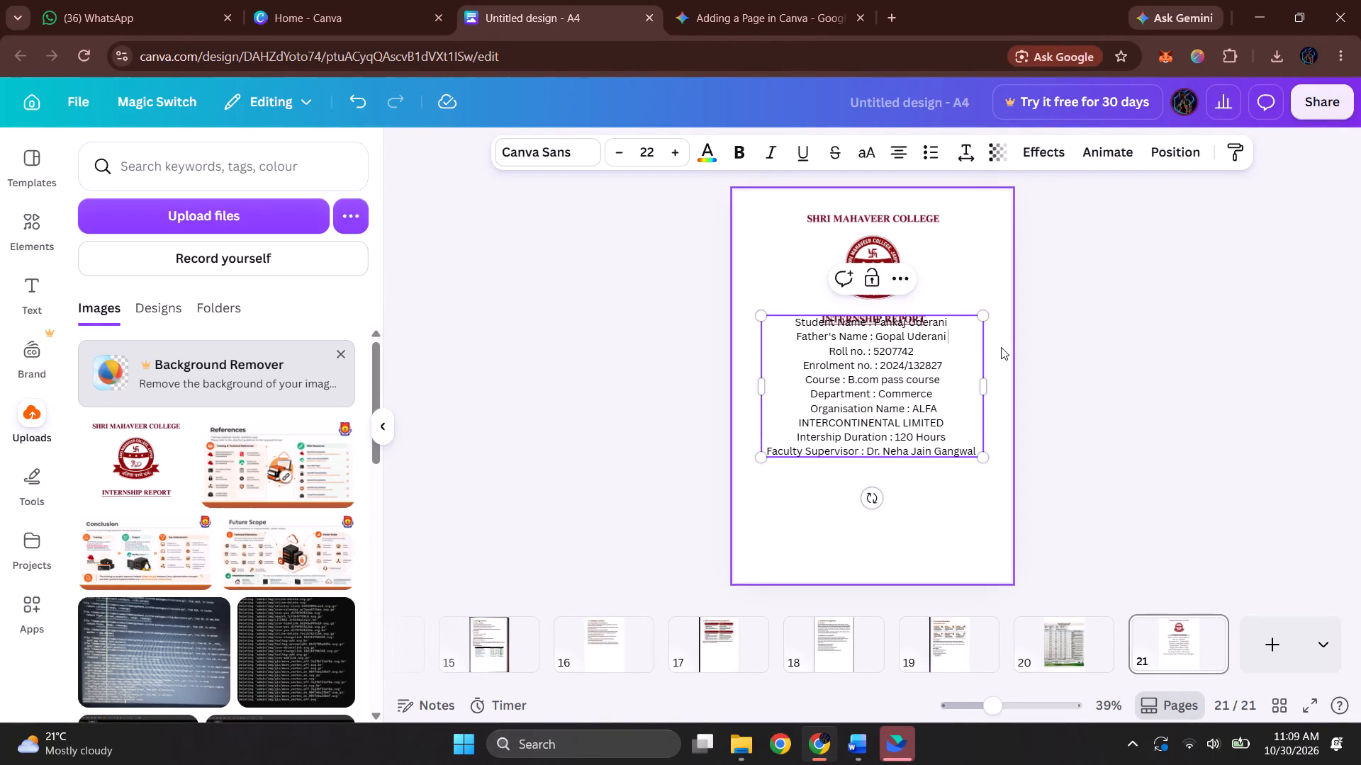
left_click(1000, 347)
left_click_drag(948, 360, 954, 419)
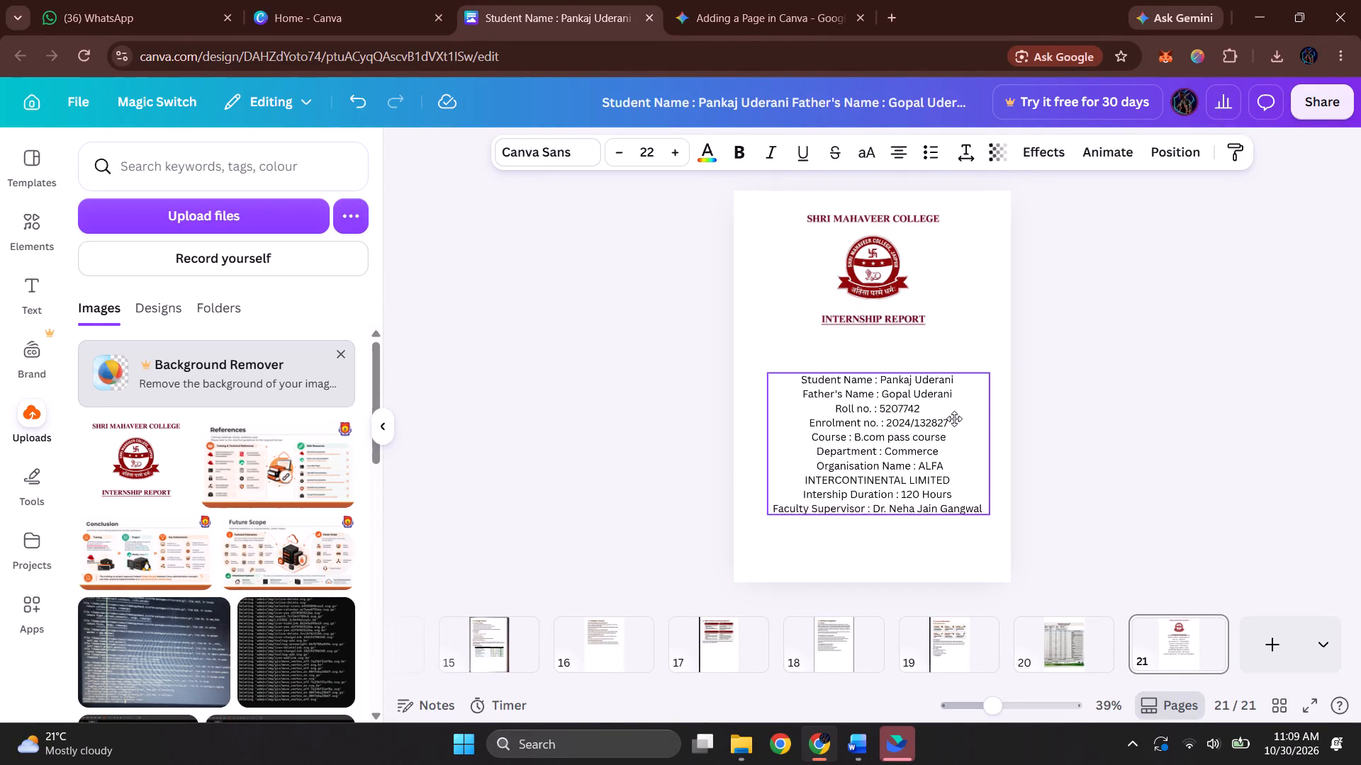
left_click_drag(954, 419, 959, 411)
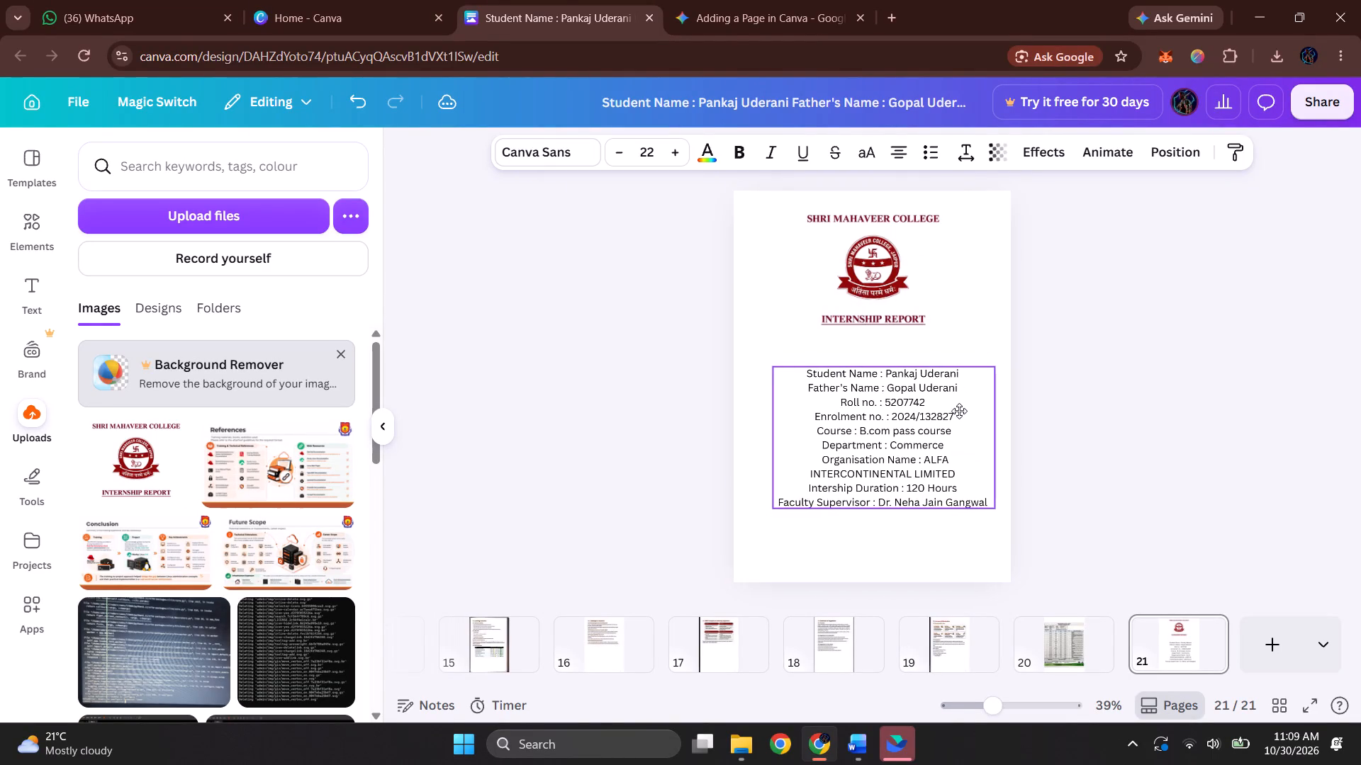
left_click_drag(959, 411, 955, 411)
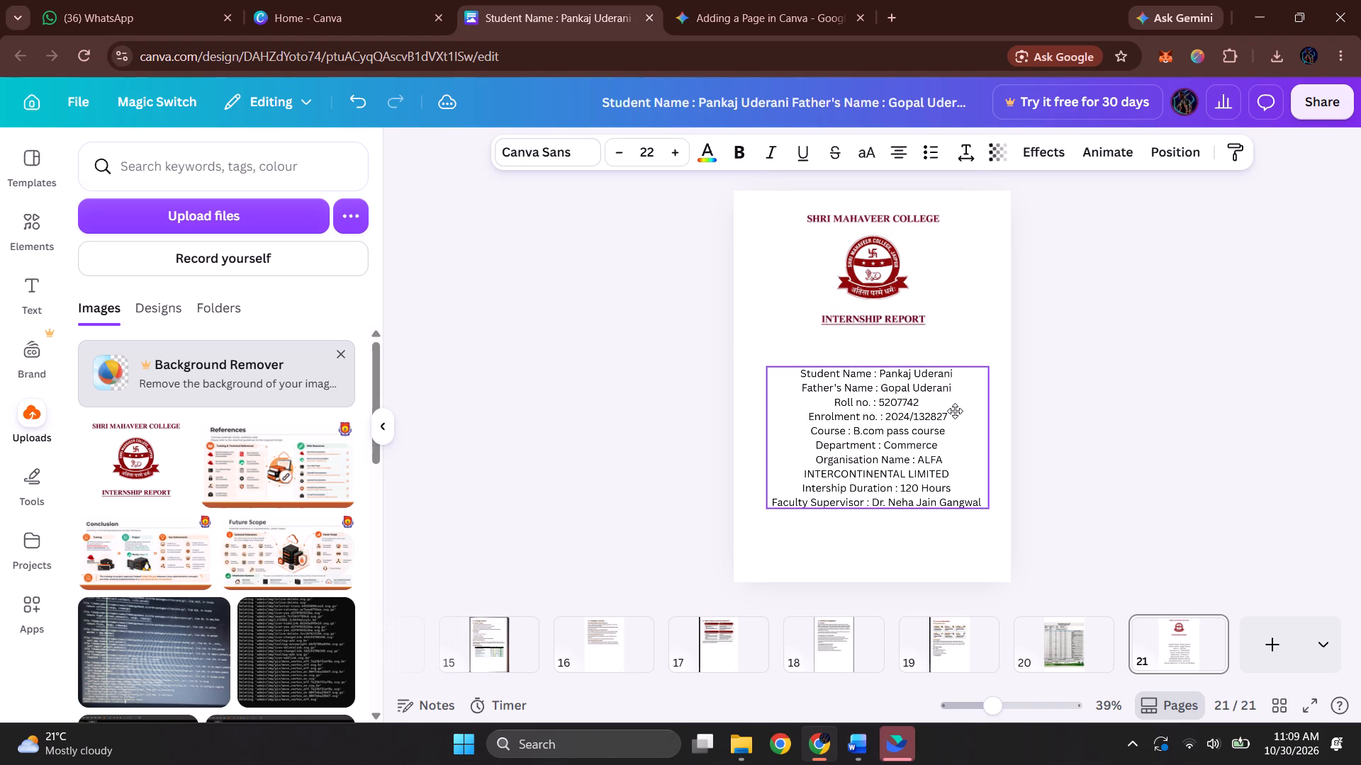
left_click_drag(955, 411, 958, 415)
Make all the text in the student details block bold.
left_click(806, 376)
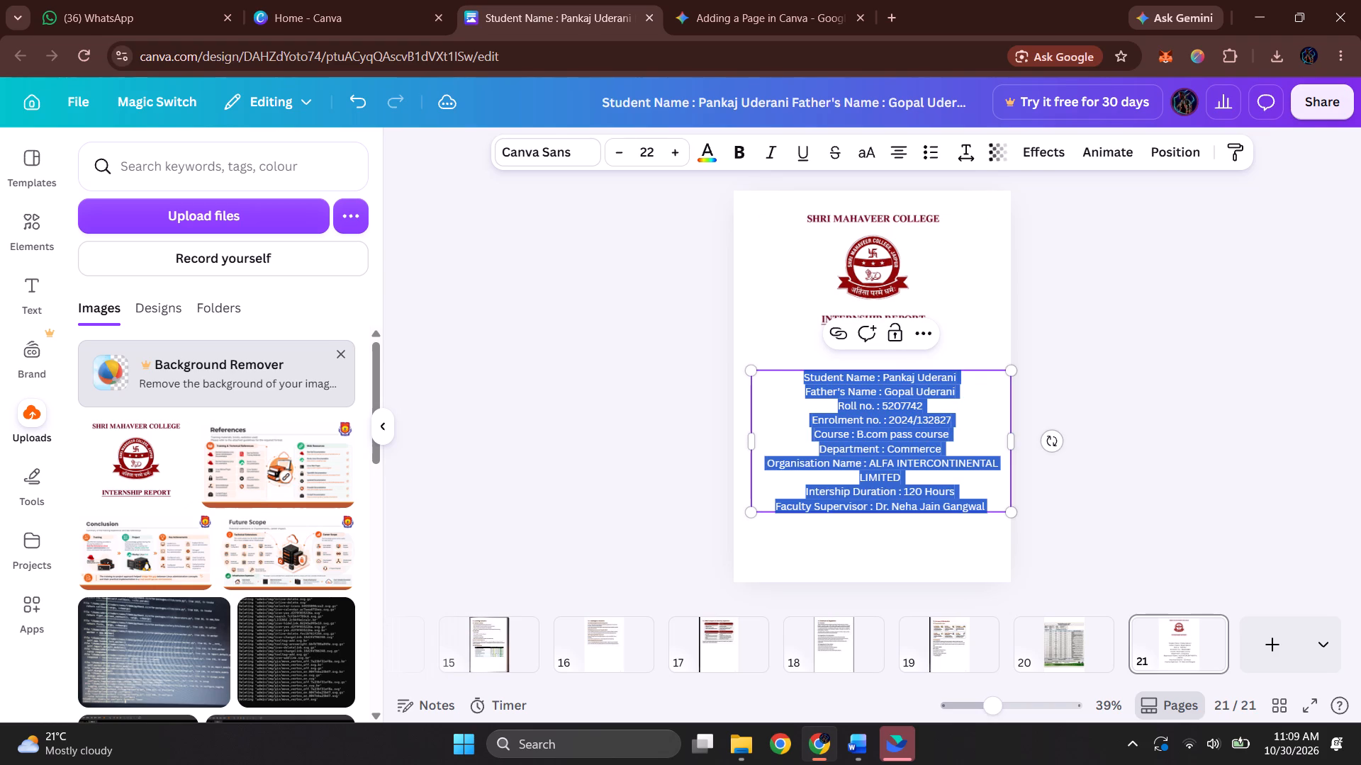
left_click(744, 152)
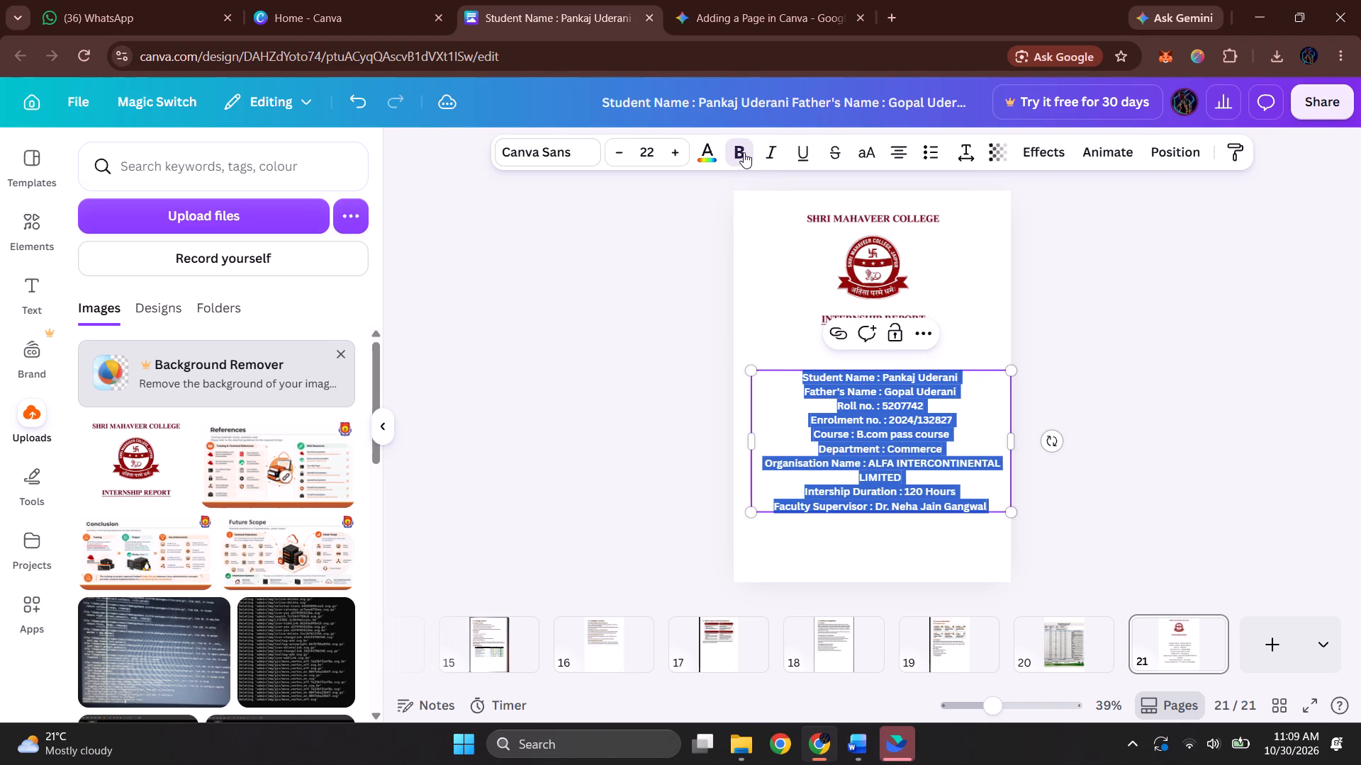
left_click(1131, 317)
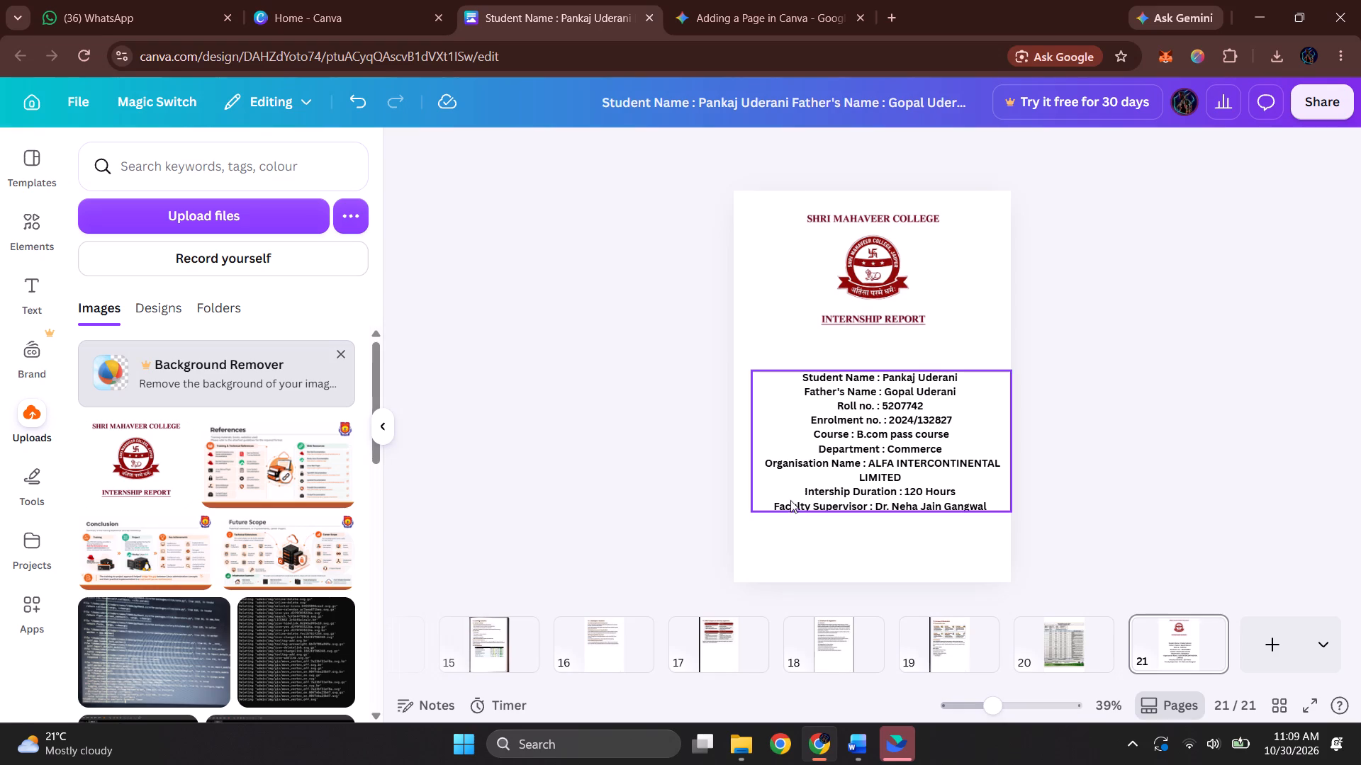
Indent the Organisation Name line by inserting several spaces before it, keeping ALFA INTERCONTINENTAL on the same line.
left_click(785, 460)
double_click(785, 460)
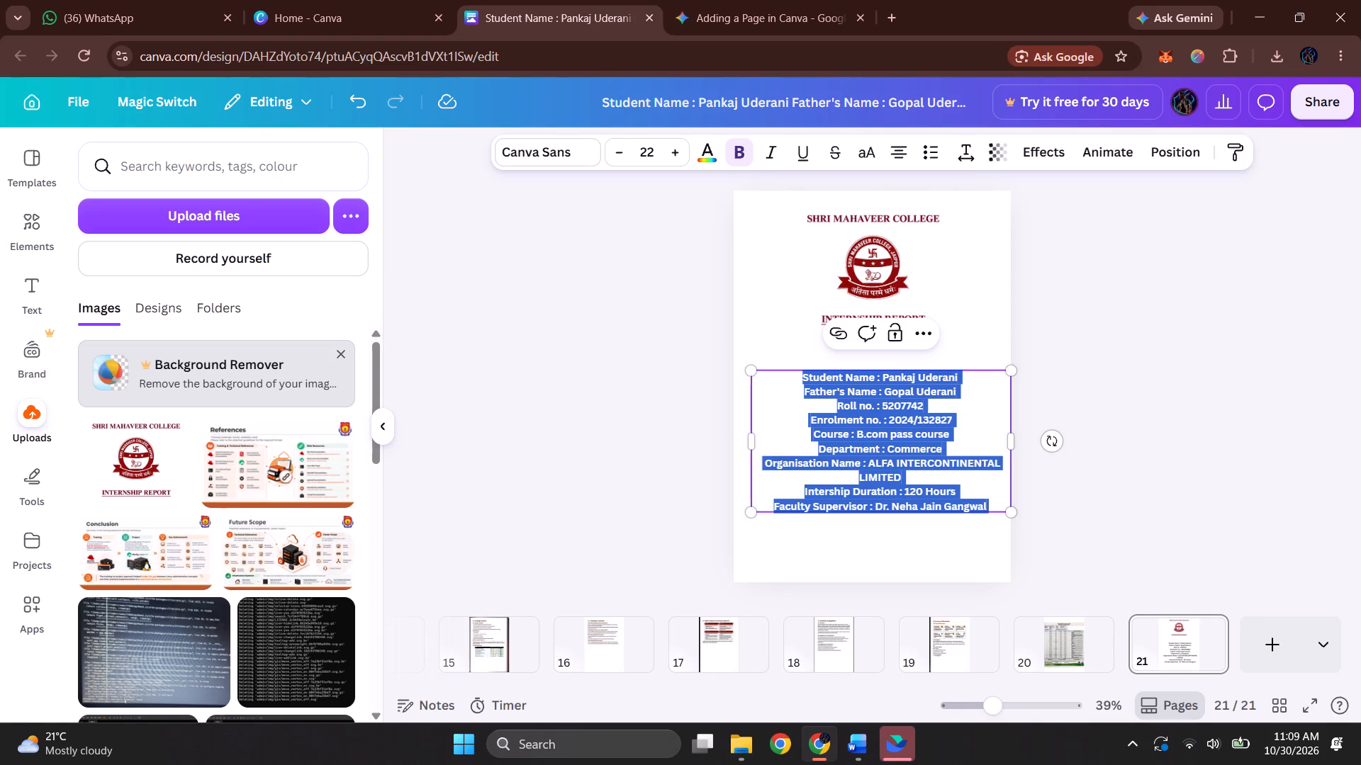
left_click(785, 460)
key("Left")
key("Left")
key("Left")
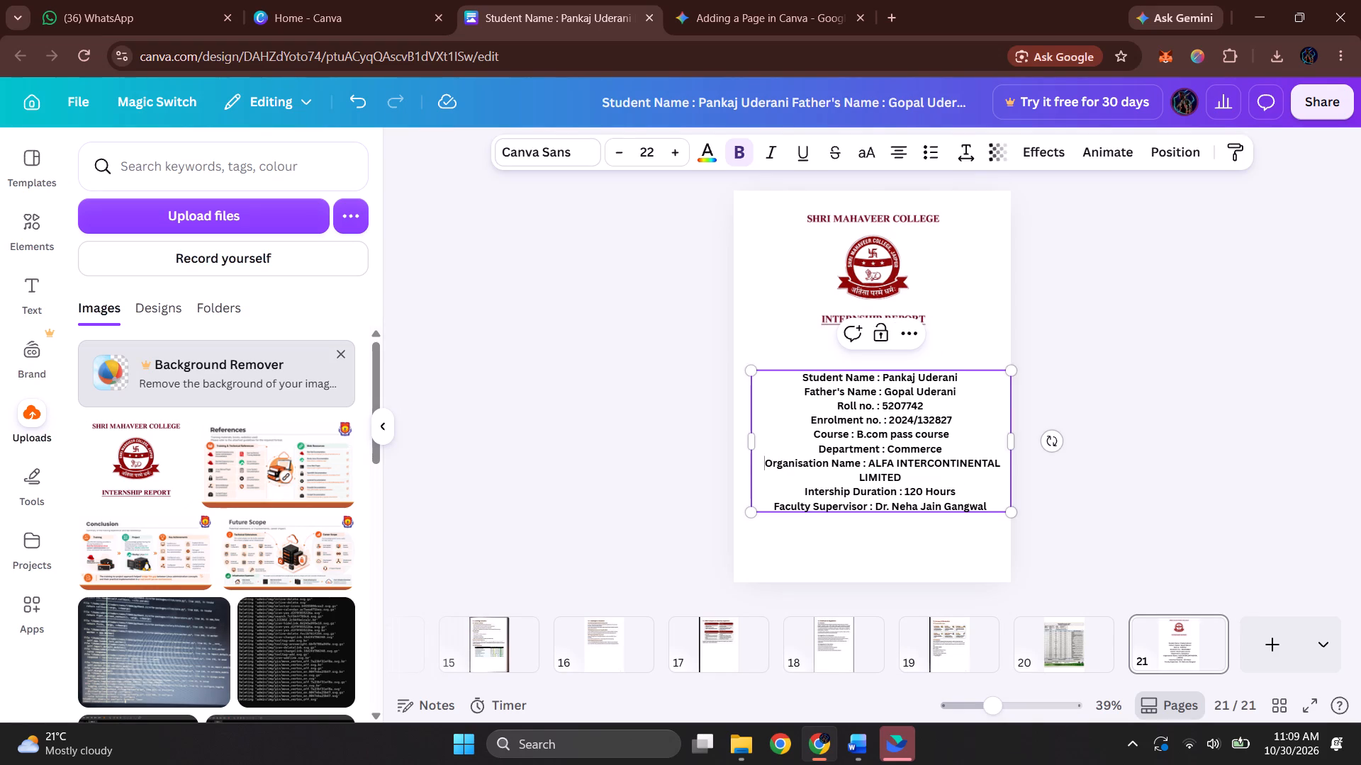
key("space")
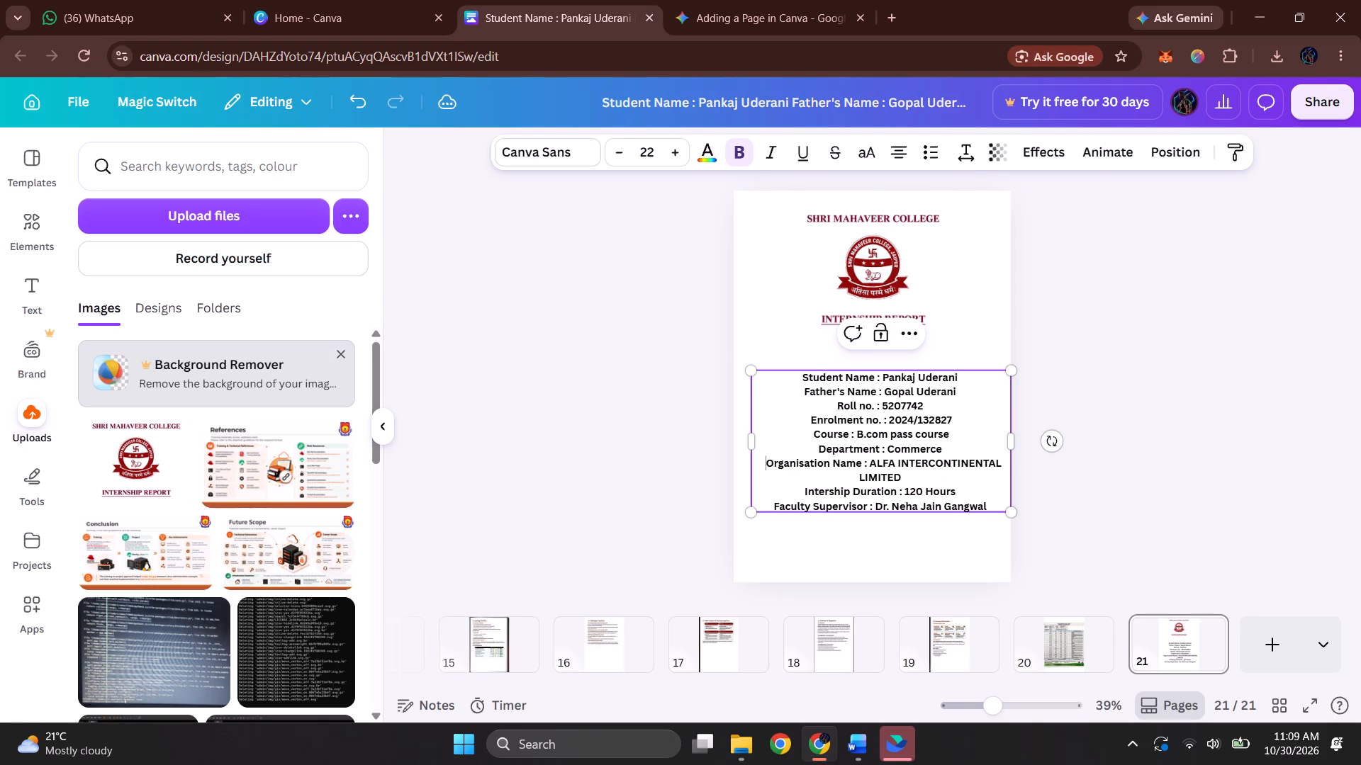
key("space")
key("space")
key("space")
key("space")
key("space")
key("space")
key("space")
key("space")
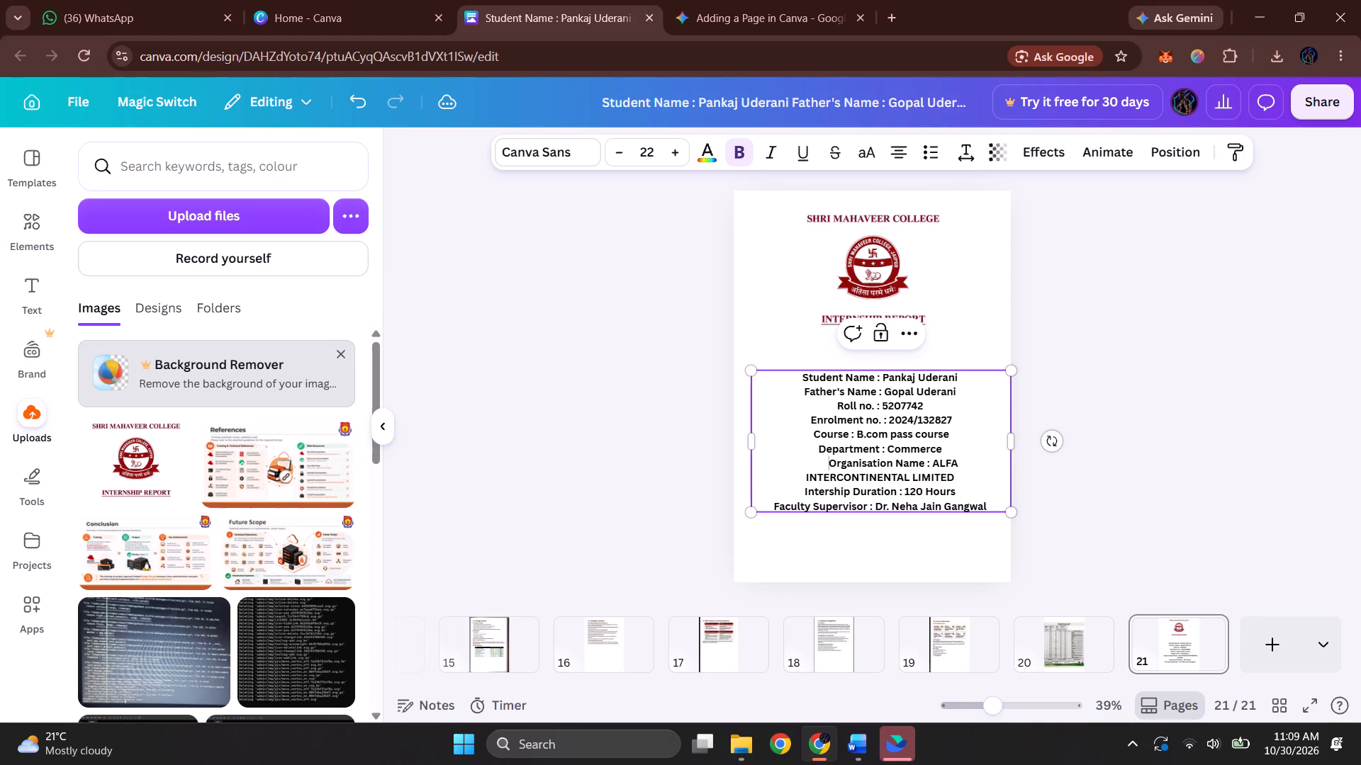
key("space")
key("space")
key("BackSpace")
key("BackSpace")
key("BackSpace")
key("BackSpace")
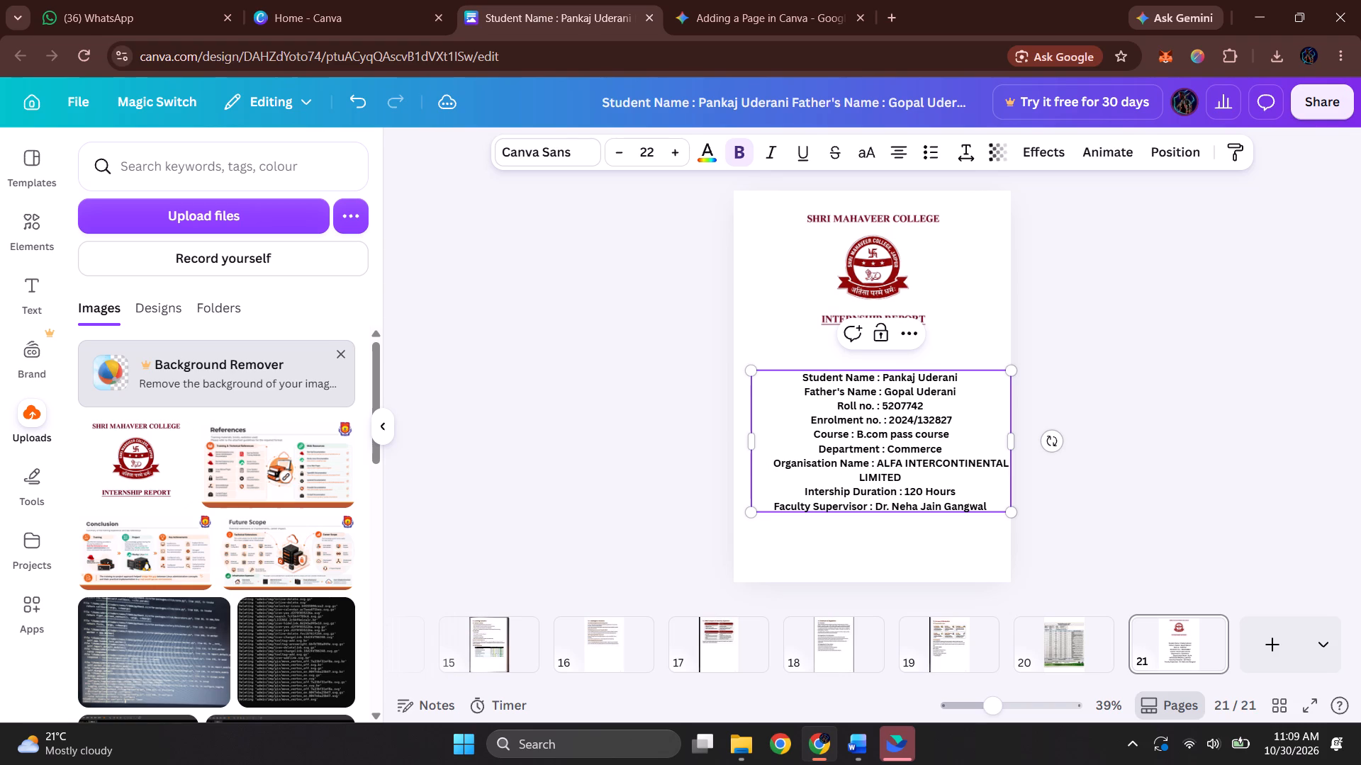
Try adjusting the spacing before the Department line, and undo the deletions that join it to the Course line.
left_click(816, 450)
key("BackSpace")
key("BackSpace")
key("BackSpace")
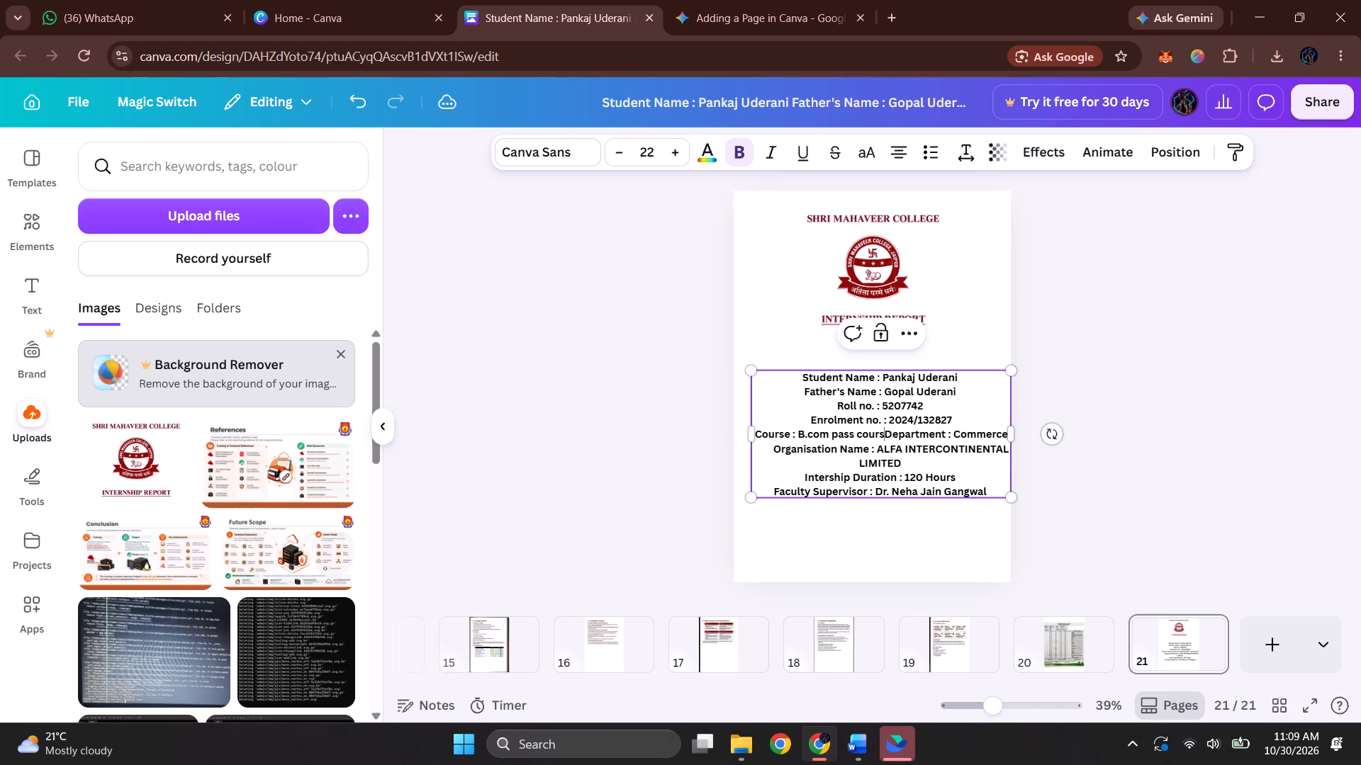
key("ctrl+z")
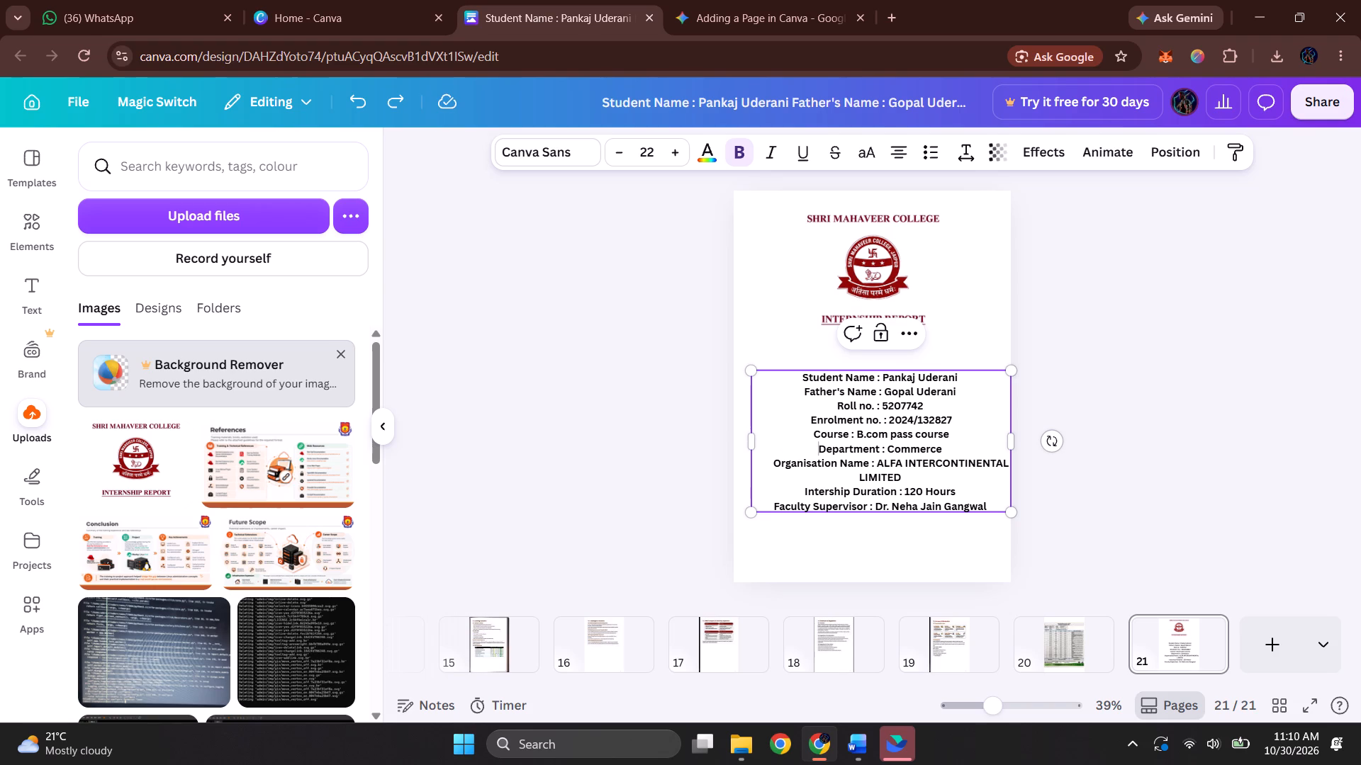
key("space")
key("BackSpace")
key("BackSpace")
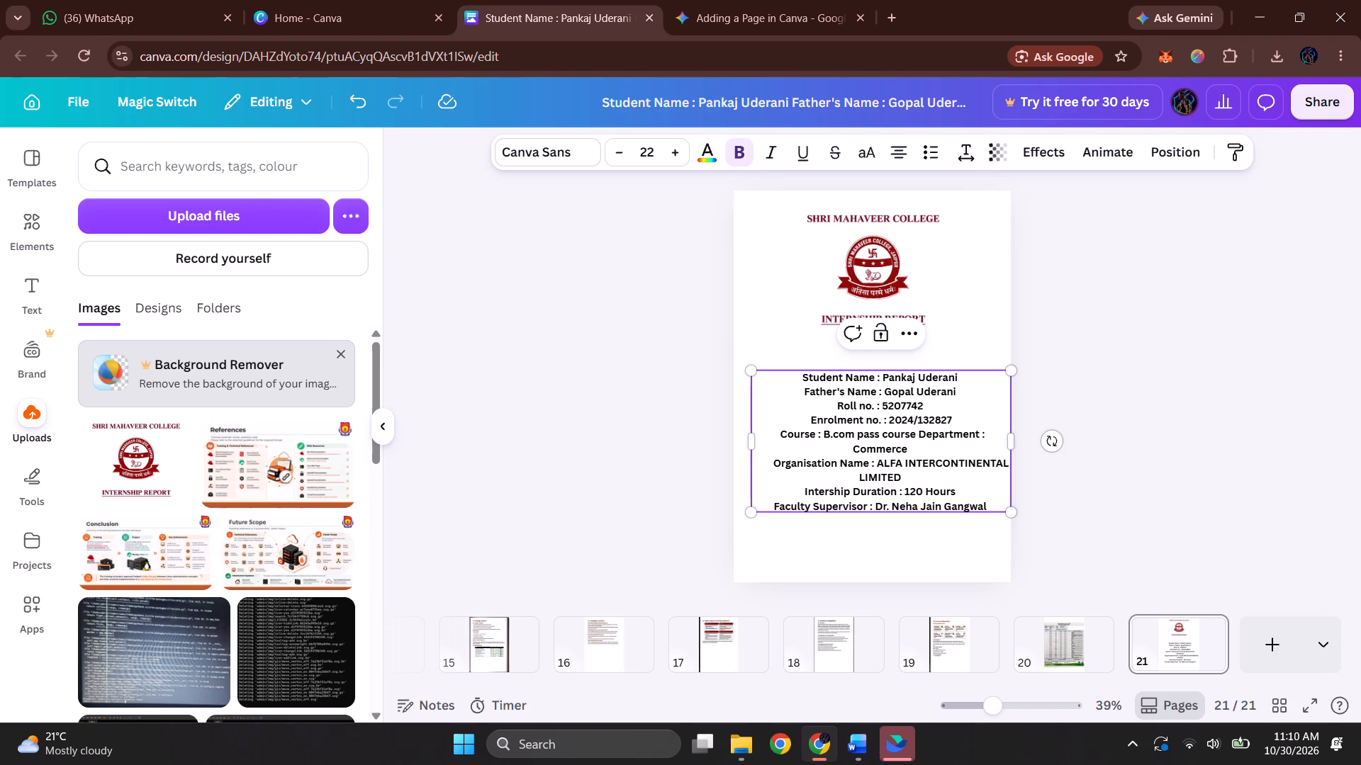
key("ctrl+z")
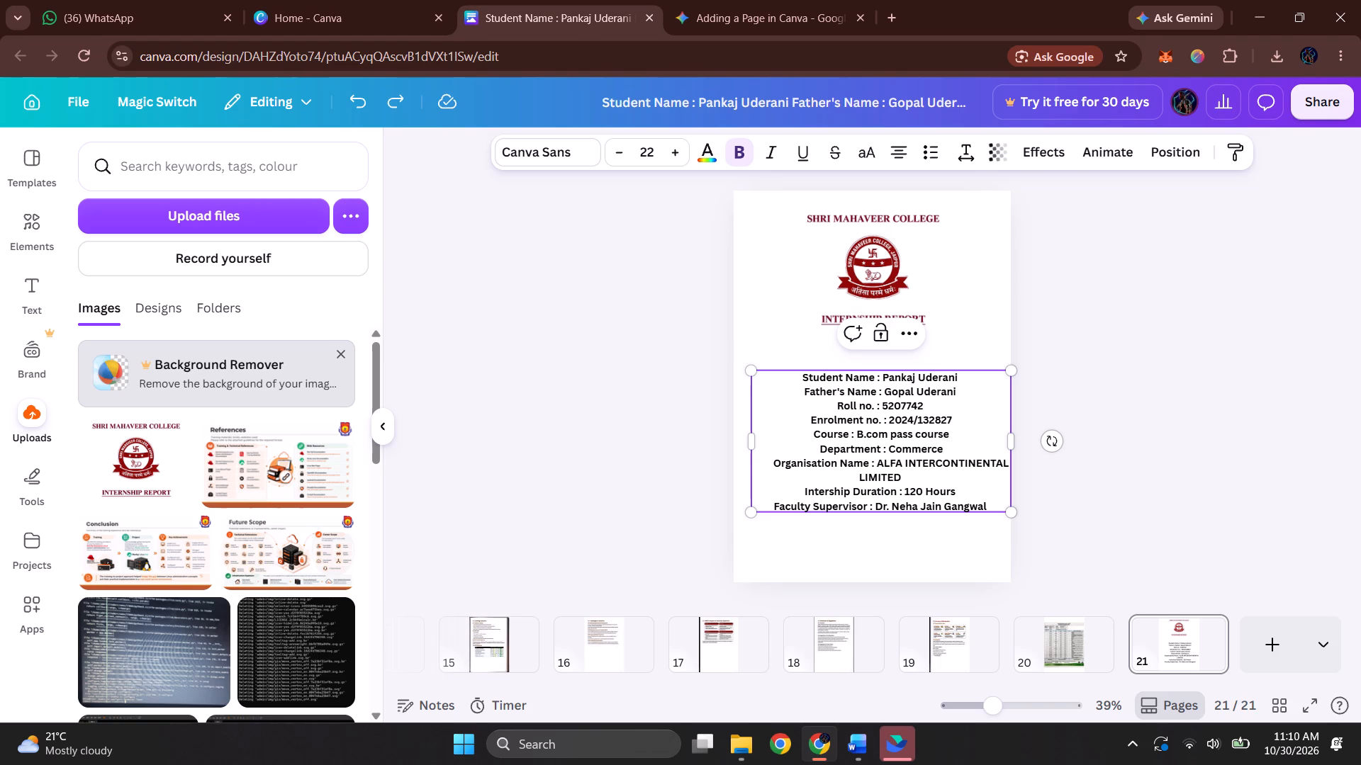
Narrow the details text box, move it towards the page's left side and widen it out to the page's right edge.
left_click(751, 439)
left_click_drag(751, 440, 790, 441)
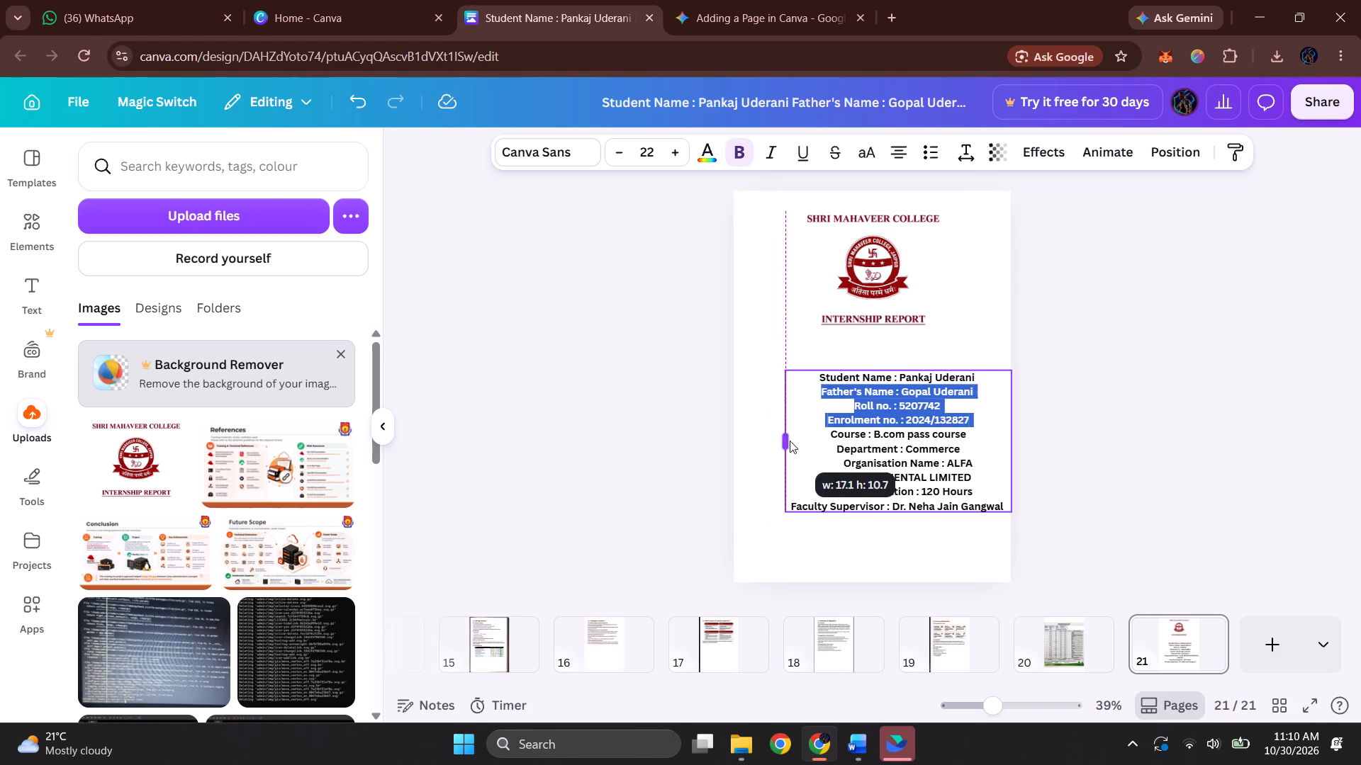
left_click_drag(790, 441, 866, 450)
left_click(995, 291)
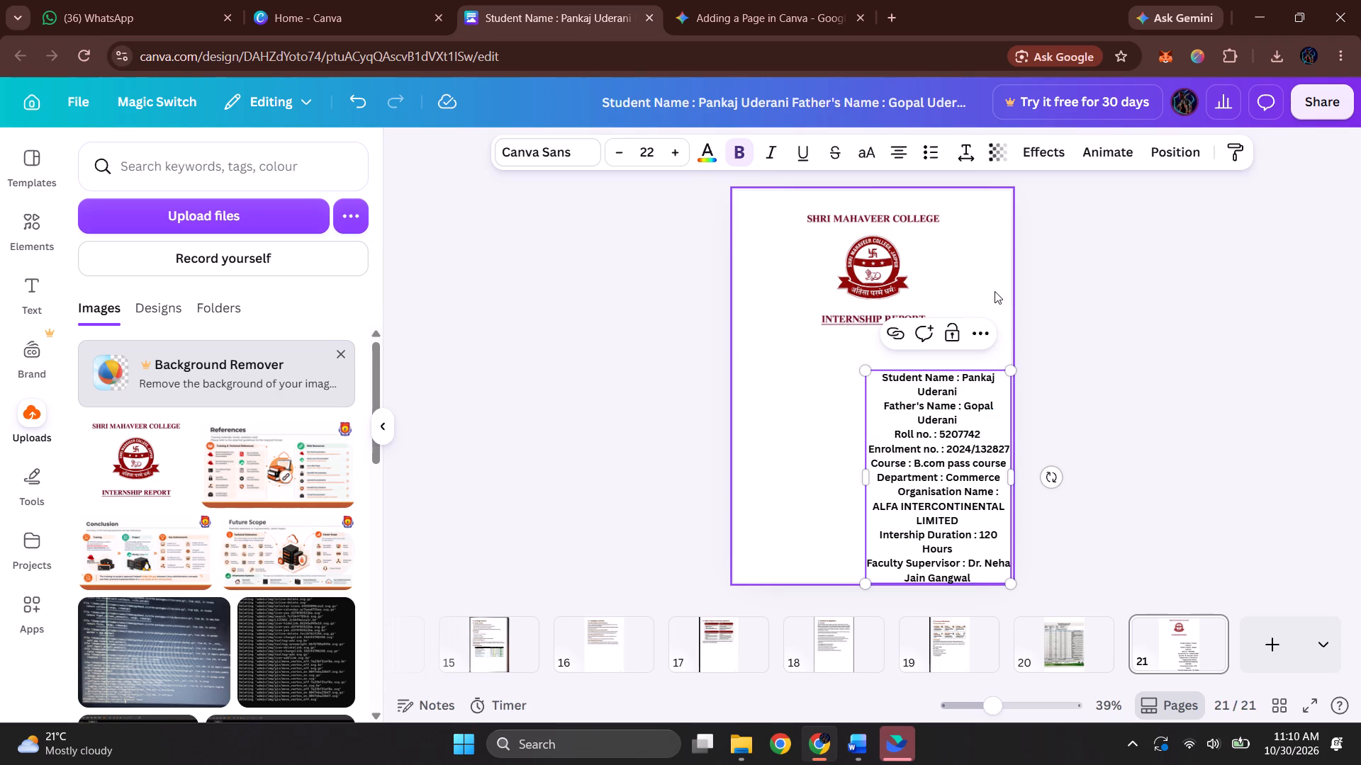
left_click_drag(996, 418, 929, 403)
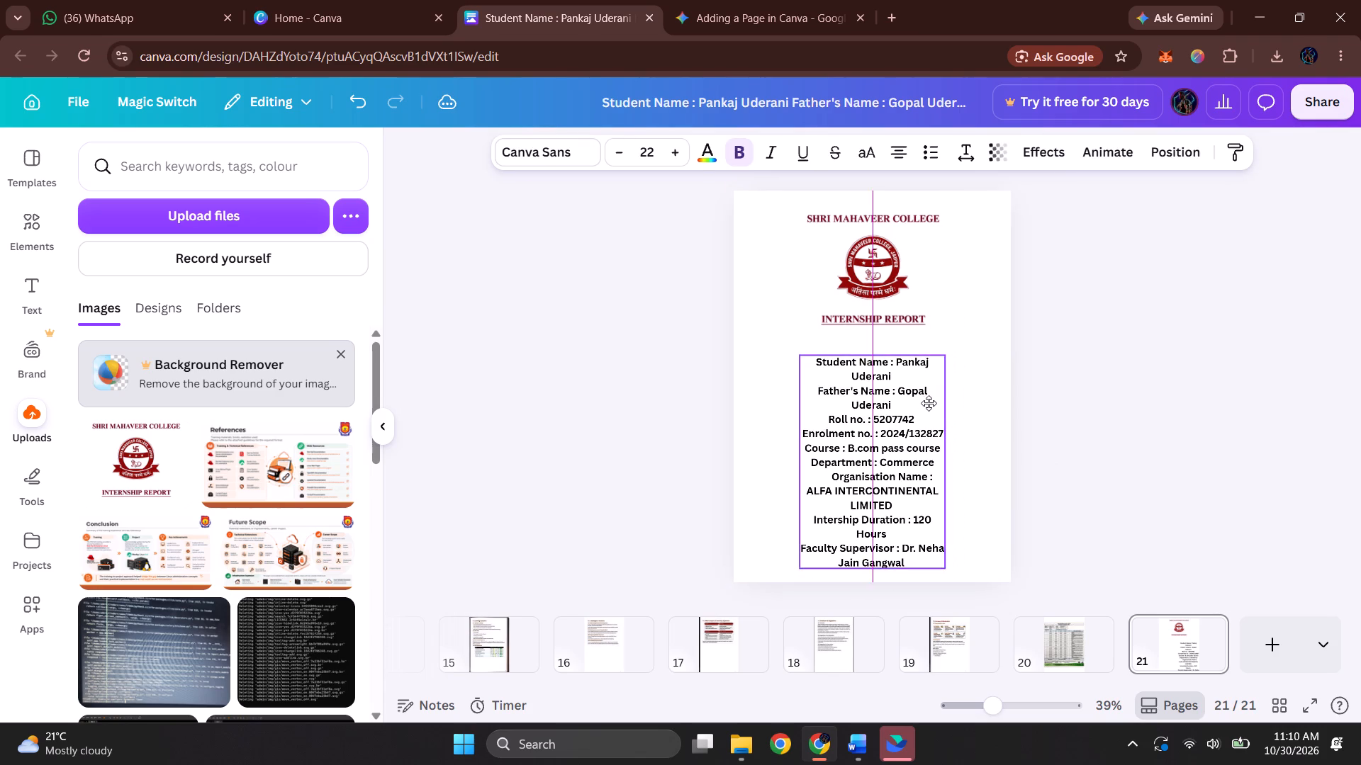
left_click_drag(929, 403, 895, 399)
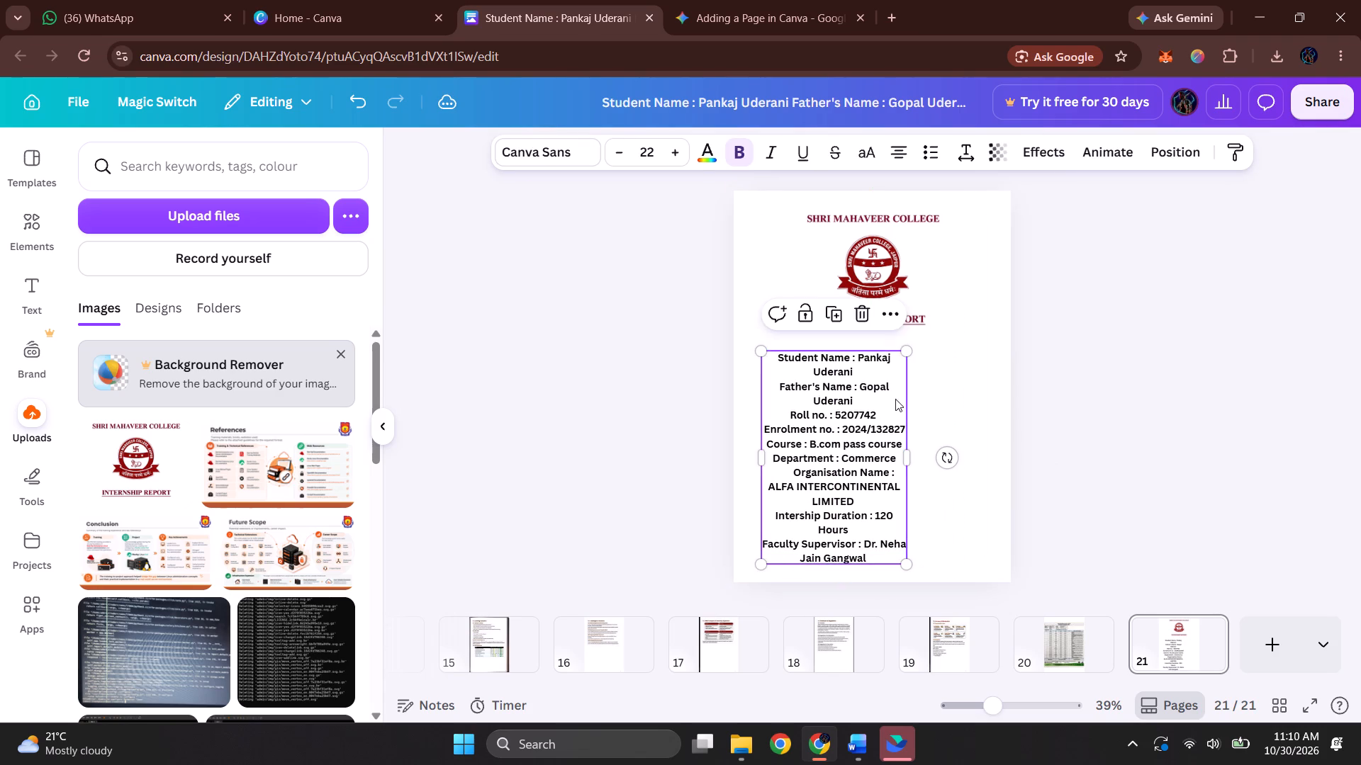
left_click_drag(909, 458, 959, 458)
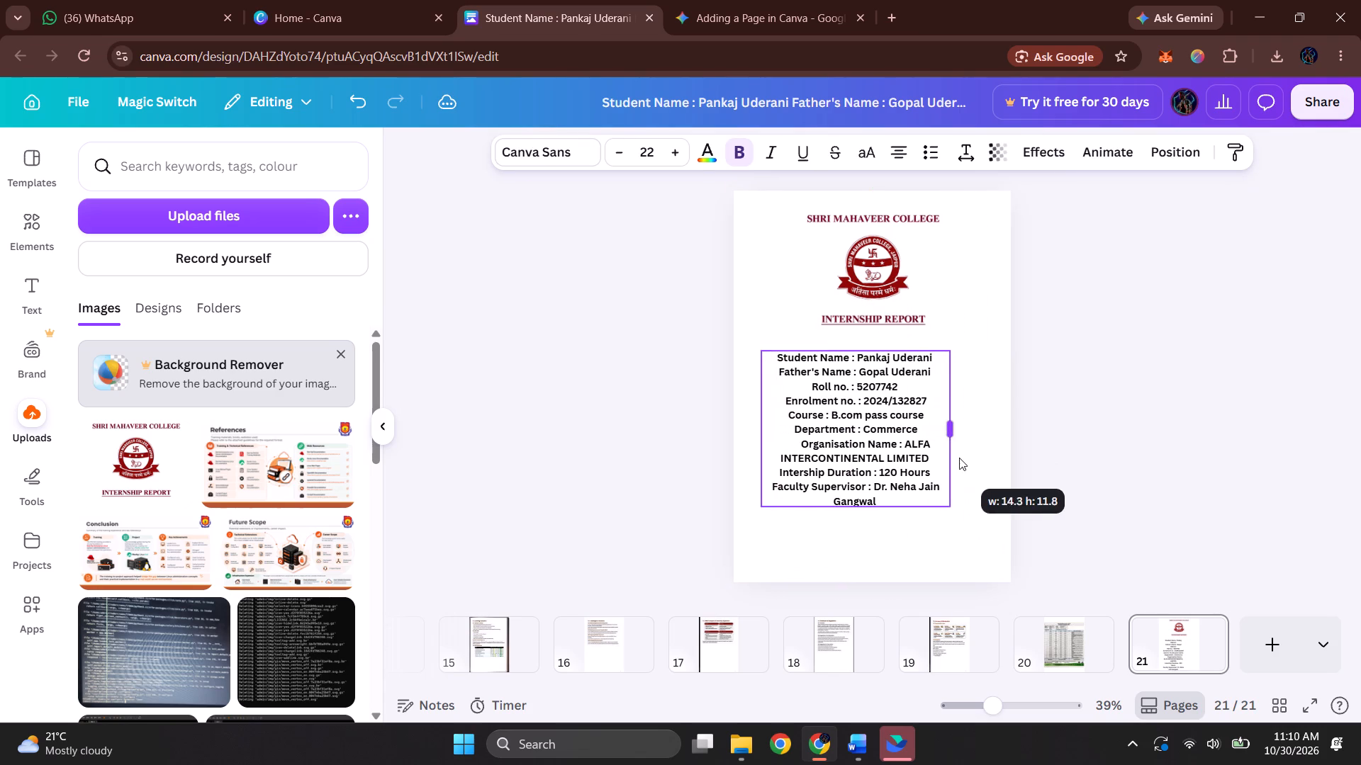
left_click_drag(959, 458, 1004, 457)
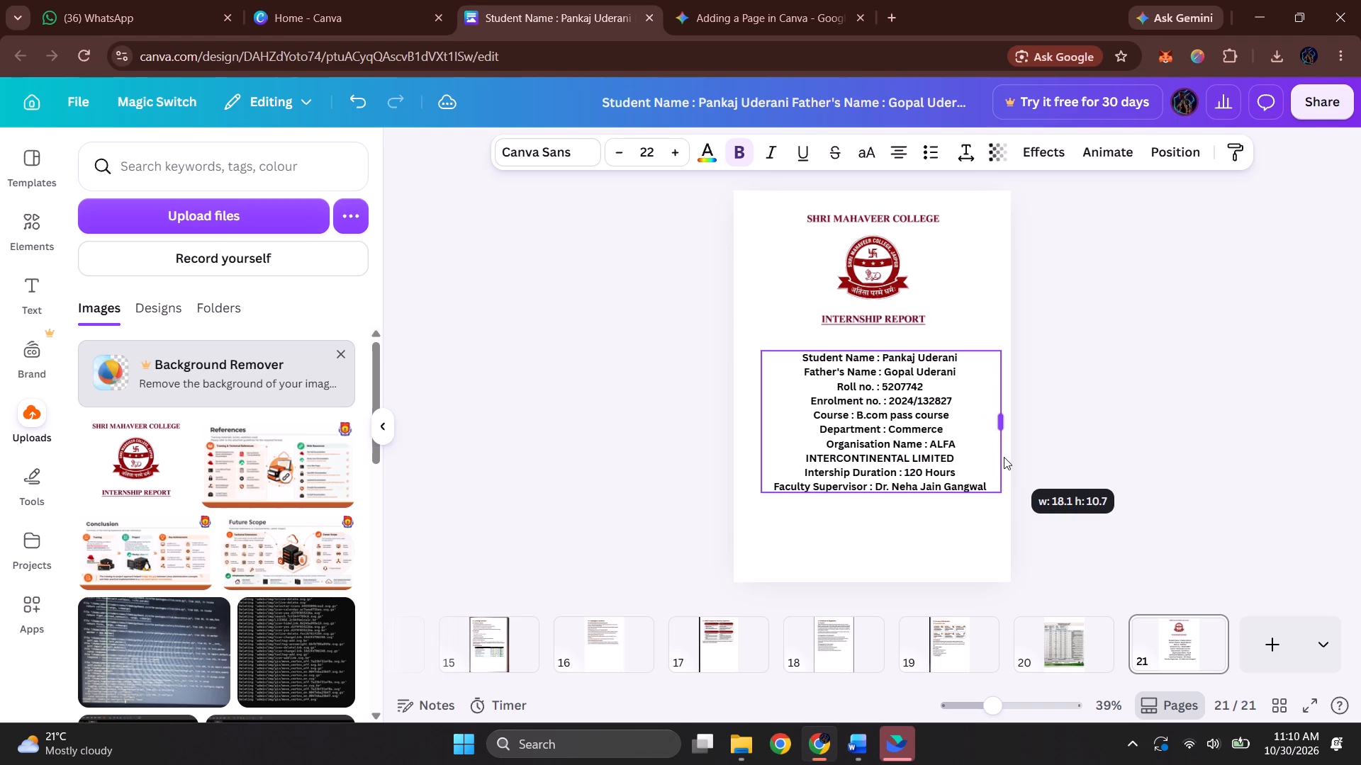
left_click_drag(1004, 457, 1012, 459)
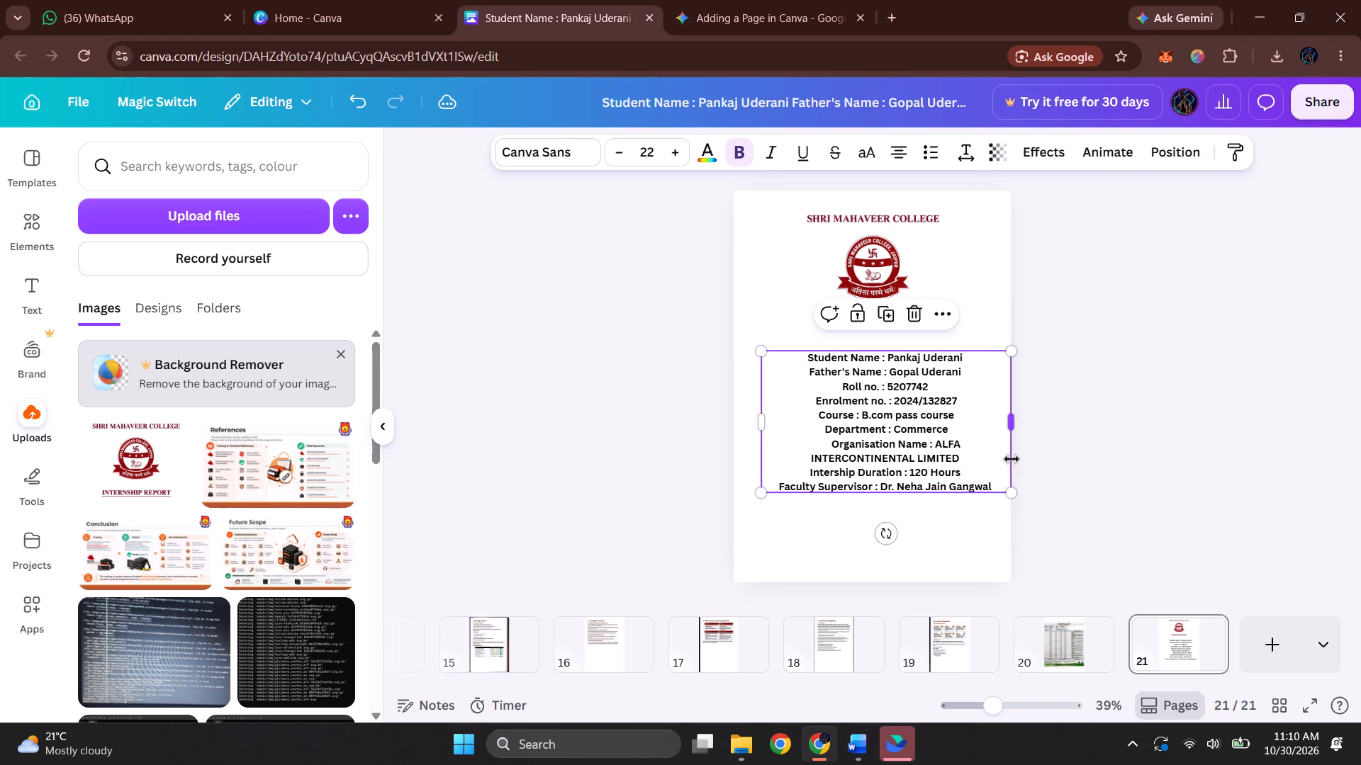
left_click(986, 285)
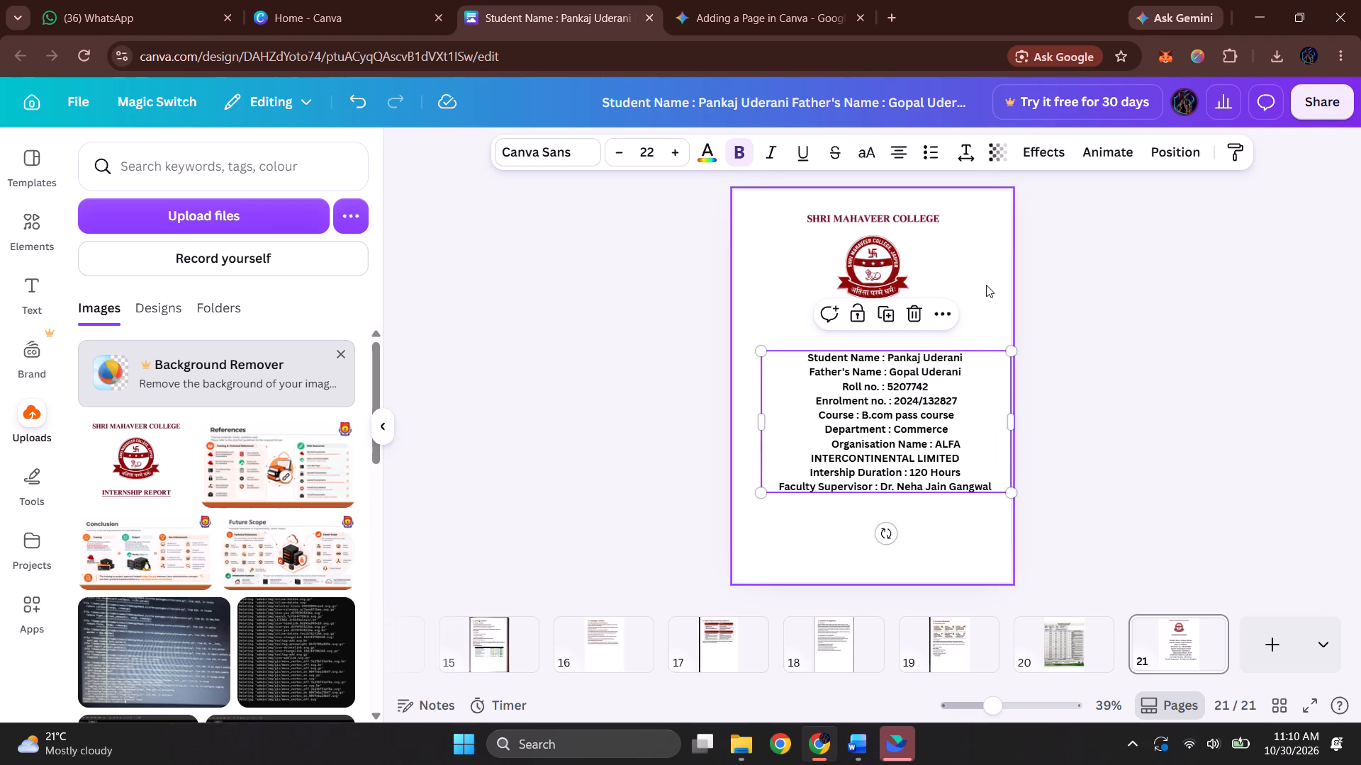
Reposition the student details text box and resize it to about 17.5 wide, keeping the Faculty Supervisor entry on one line.
left_click_drag(963, 408, 929, 427)
left_click_drag(722, 441, 753, 441)
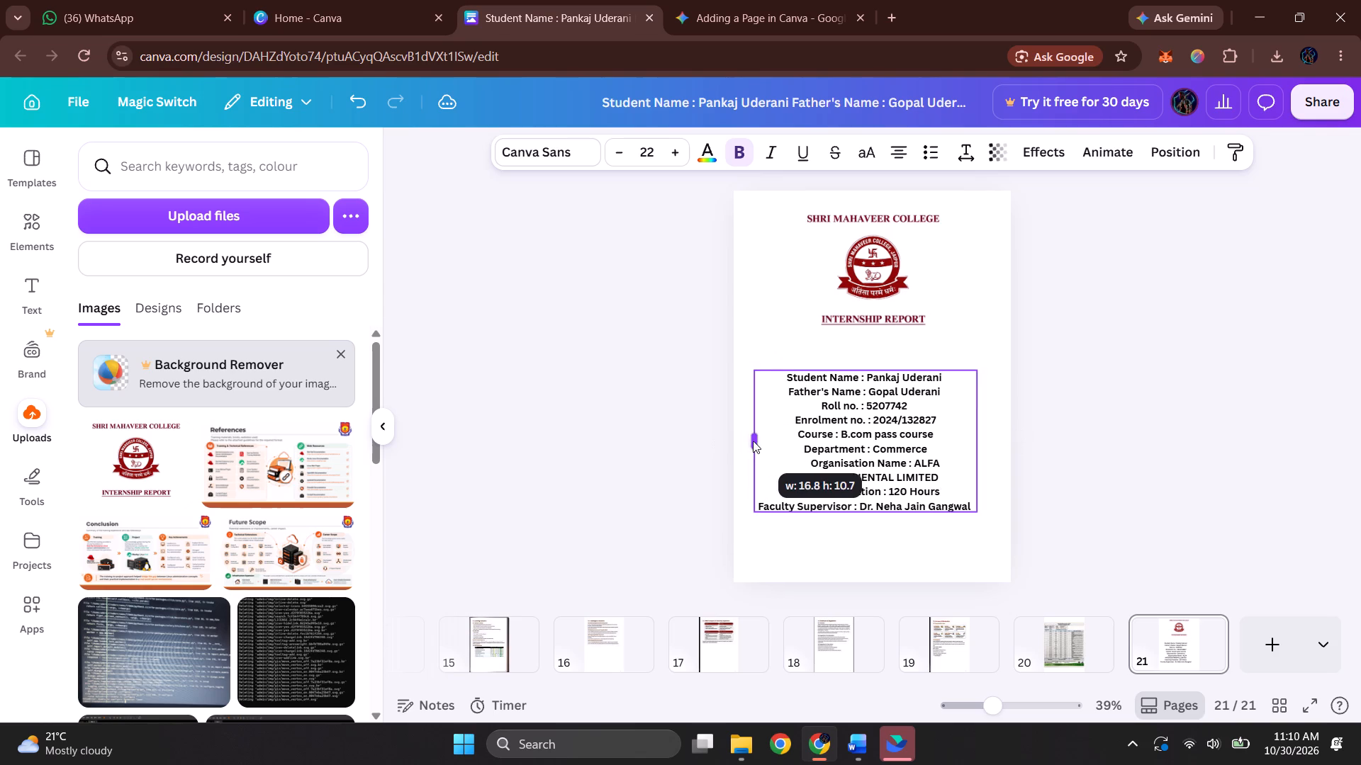
left_click_drag(753, 441, 834, 449)
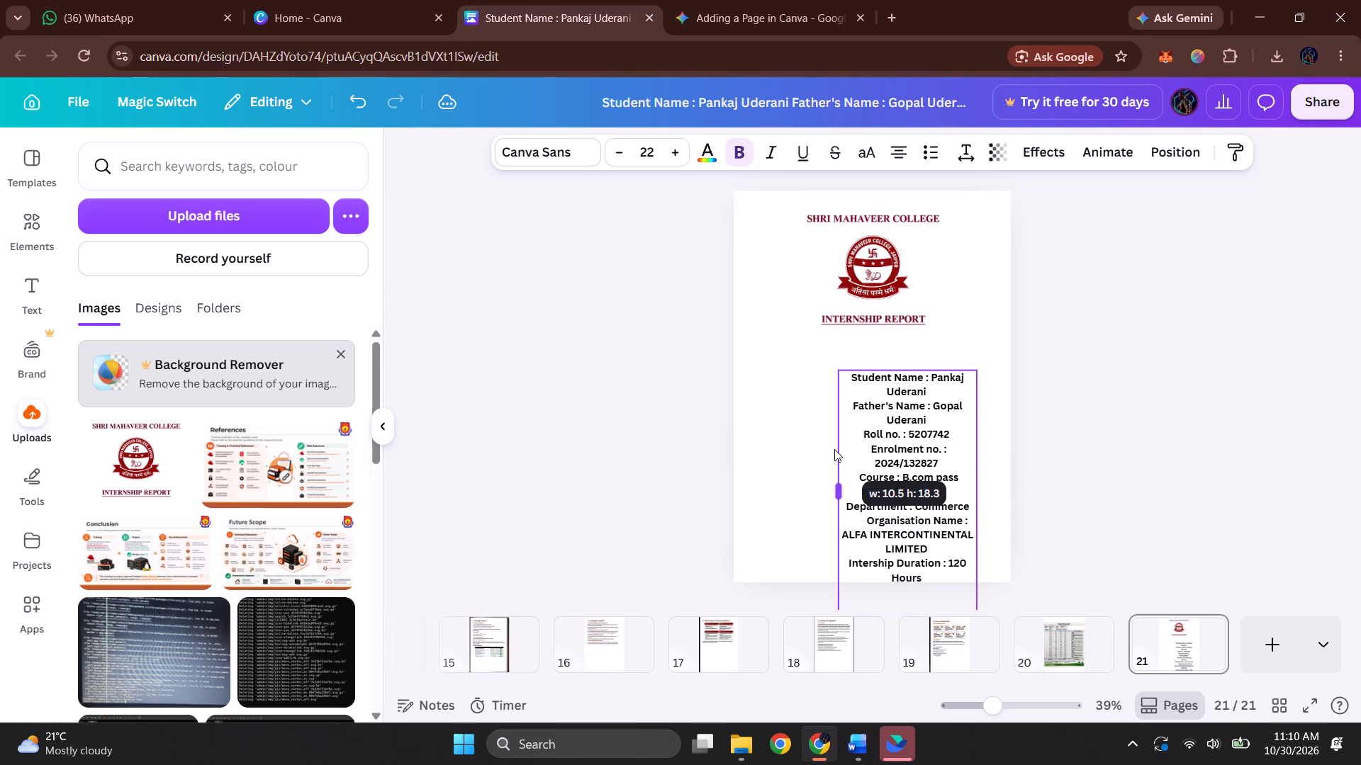
left_click_drag(834, 449, 856, 450)
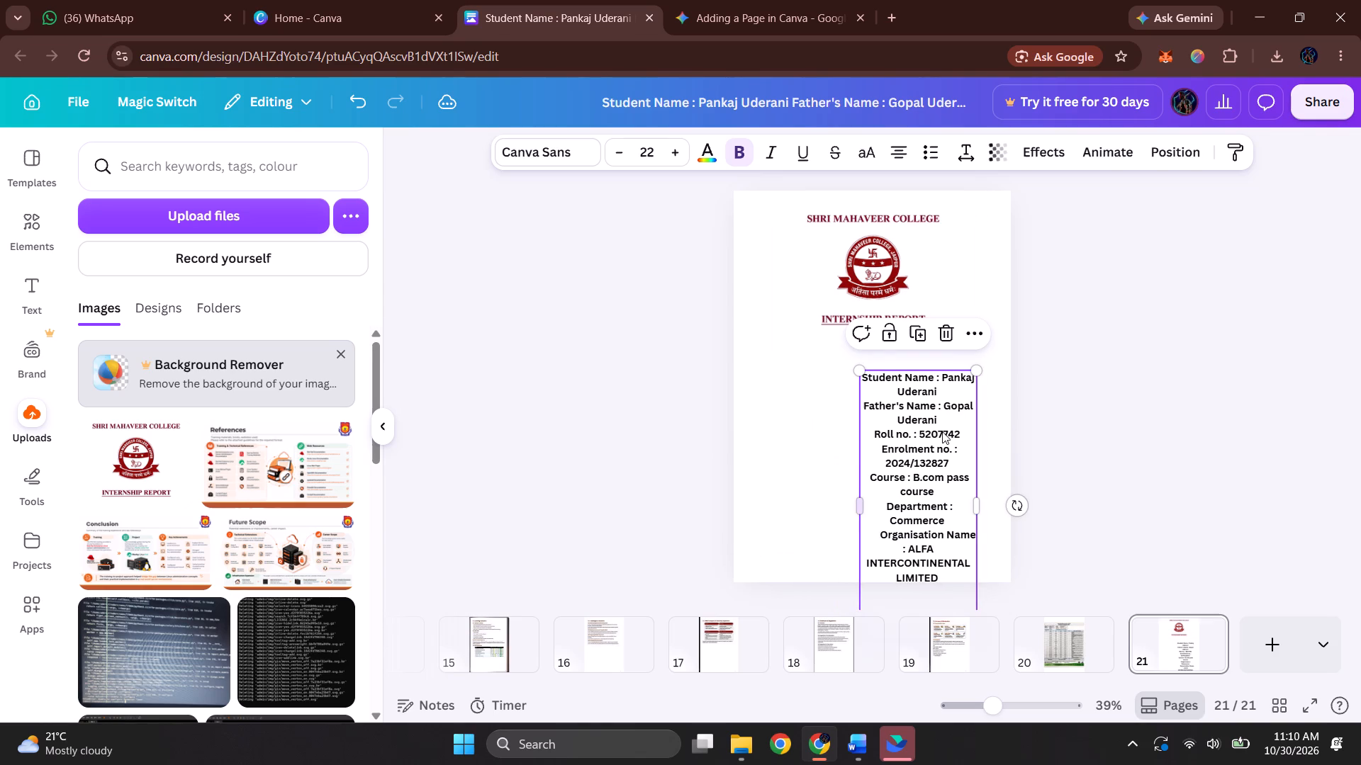
left_click(958, 446)
double_click(958, 446)
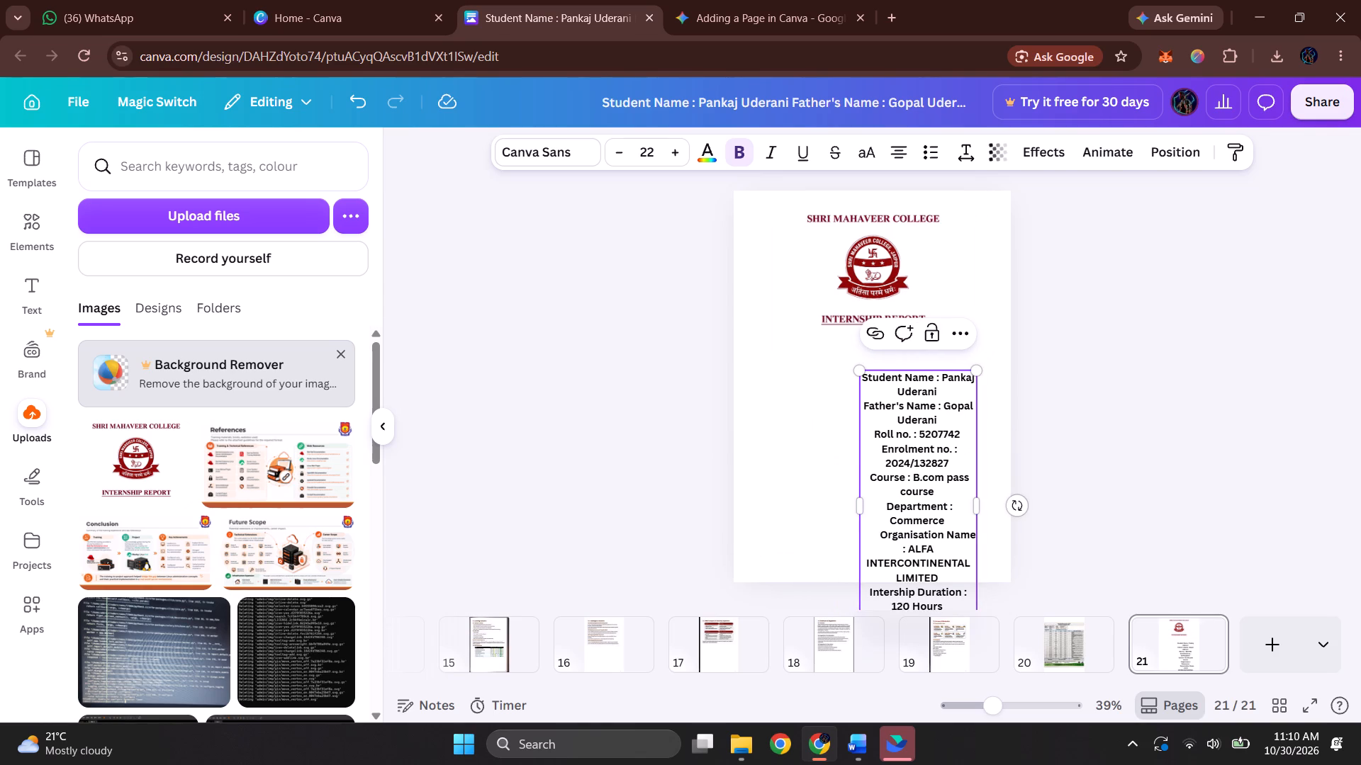
left_click(1004, 427)
left_click_drag(949, 438, 885, 413)
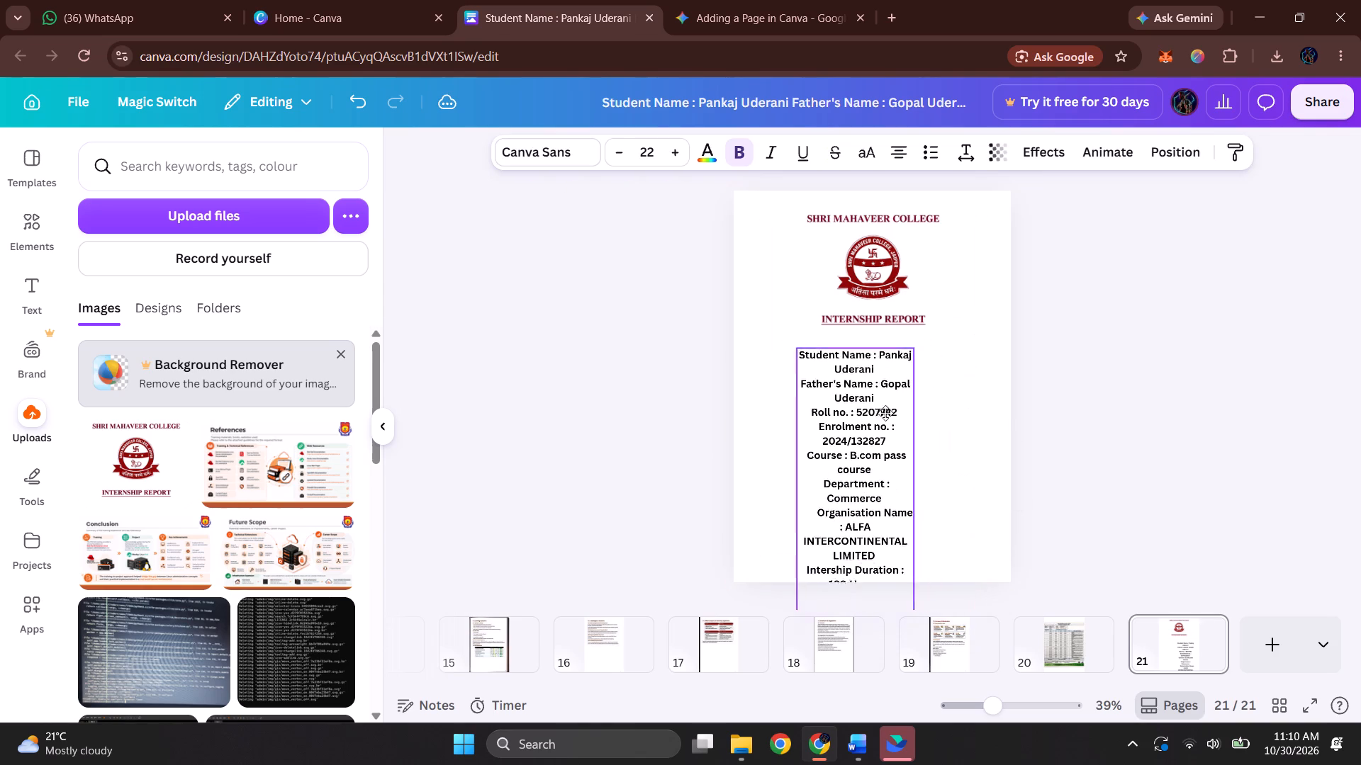
left_click_drag(885, 413, 858, 413)
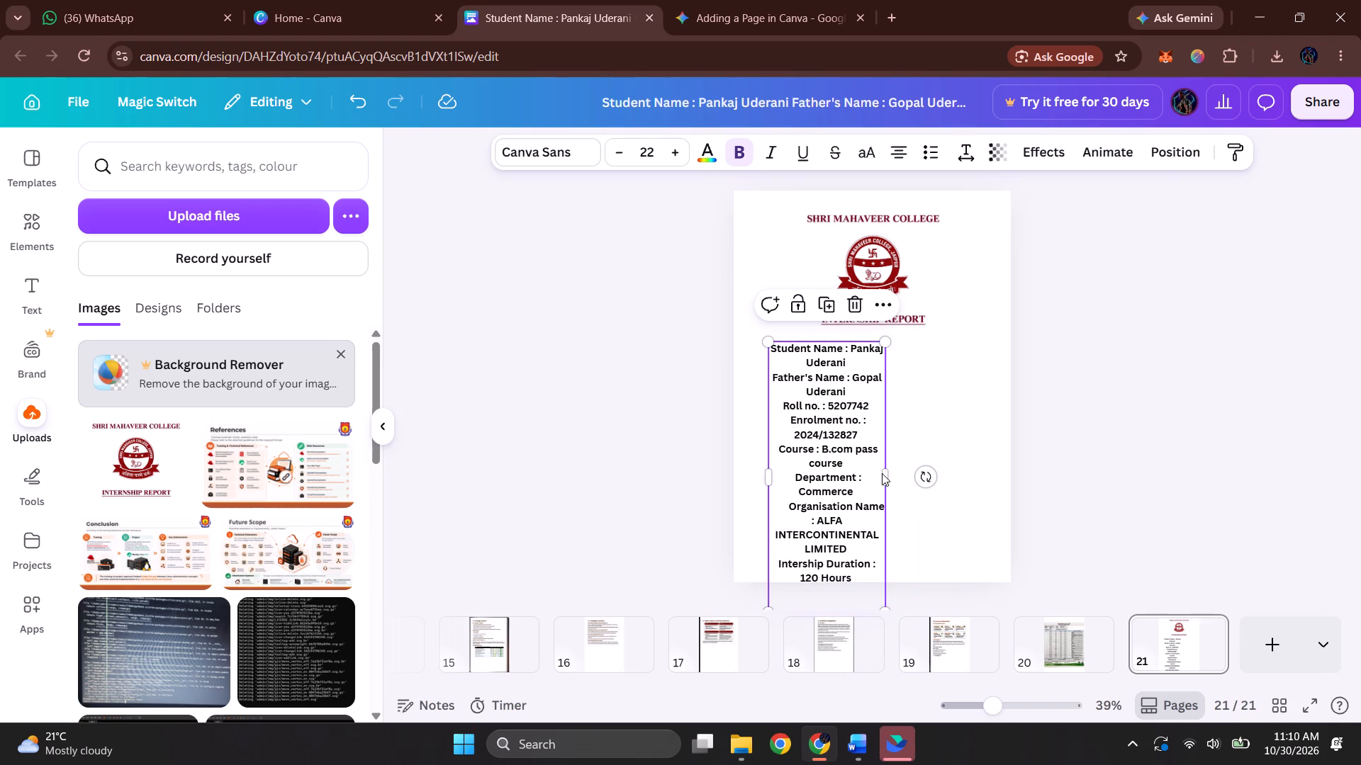
left_click_drag(887, 474, 962, 470)
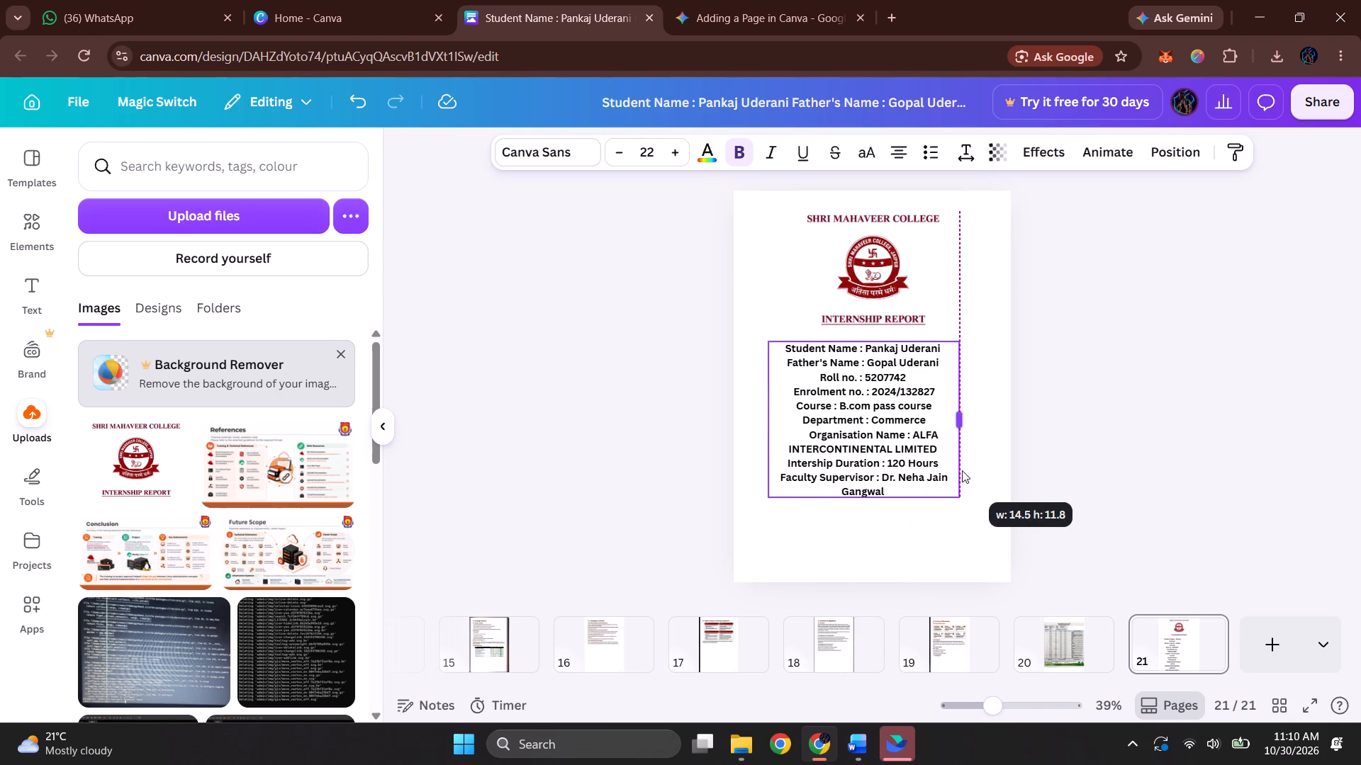
left_click_drag(962, 470, 999, 474)
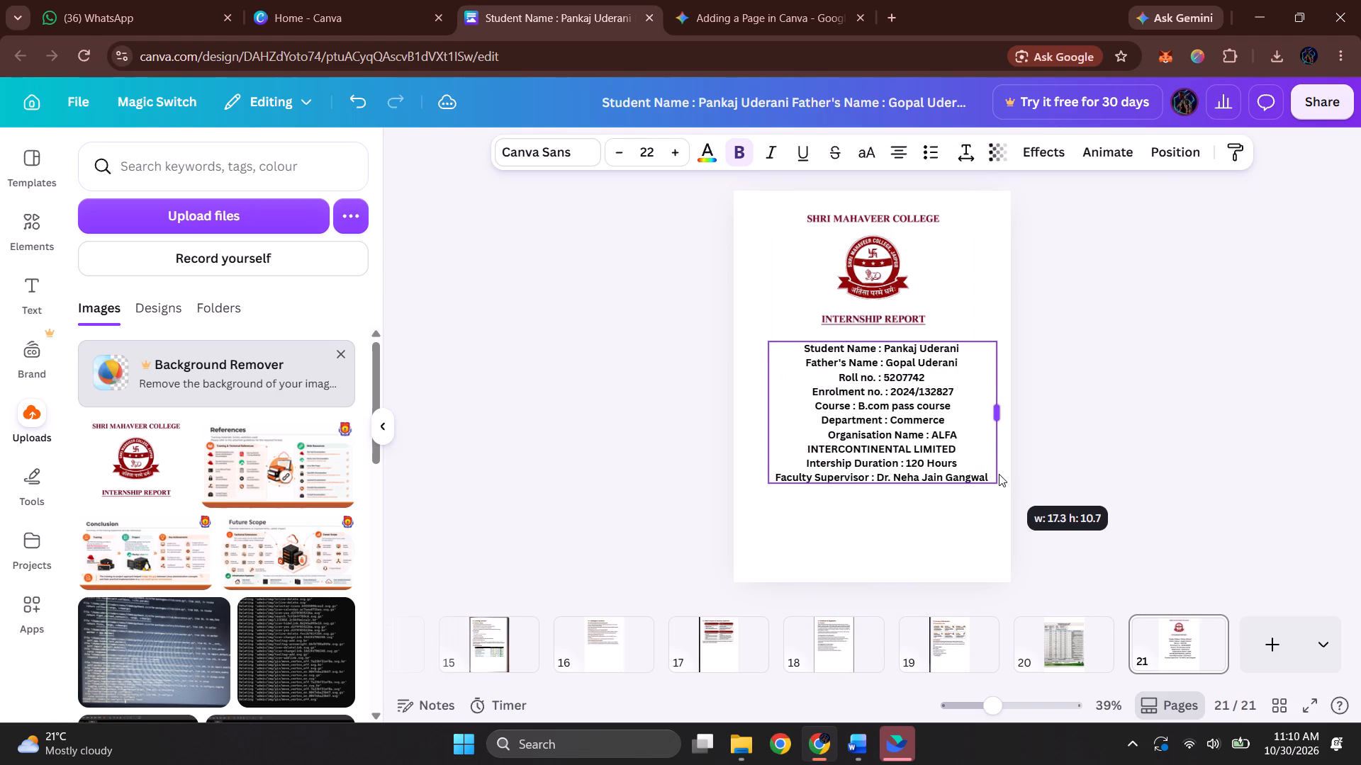
left_click_drag(999, 474, 1002, 475)
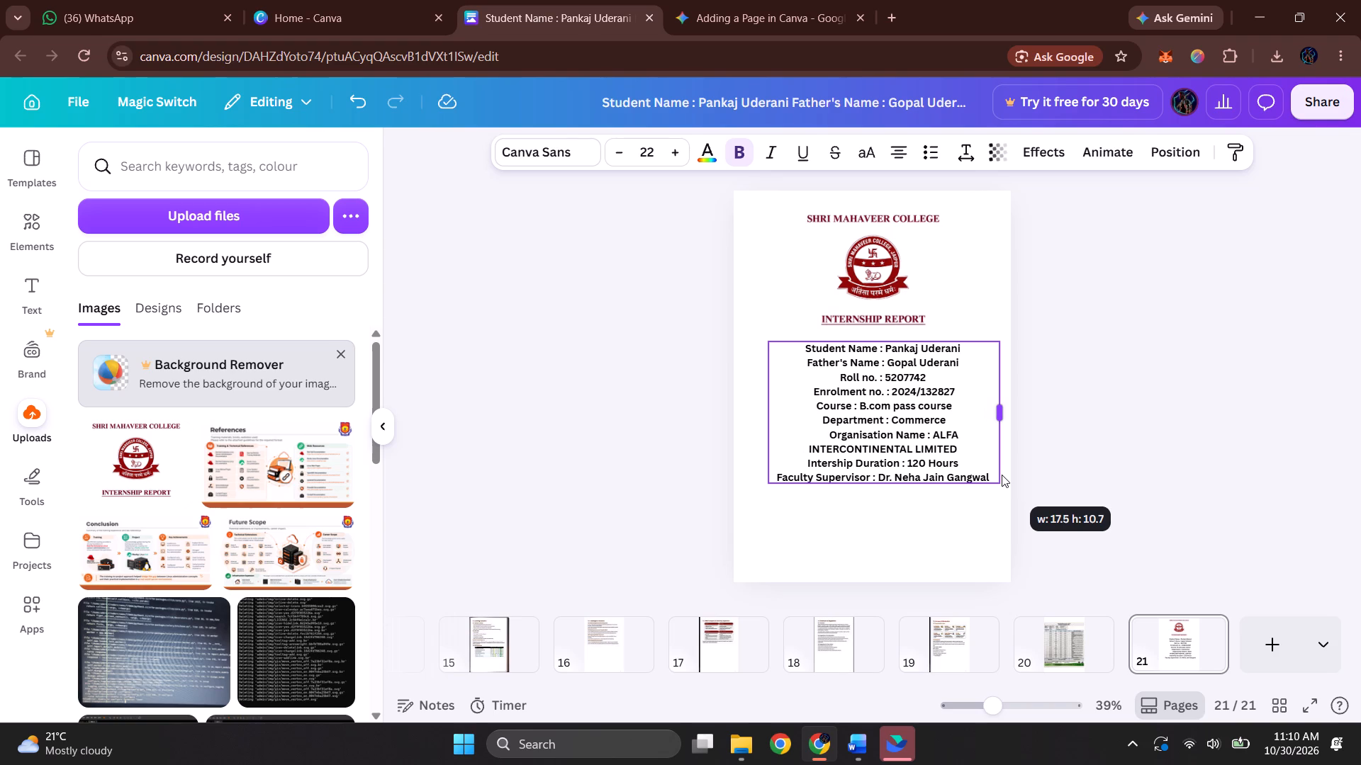
left_click_drag(1002, 475, 1002, 476)
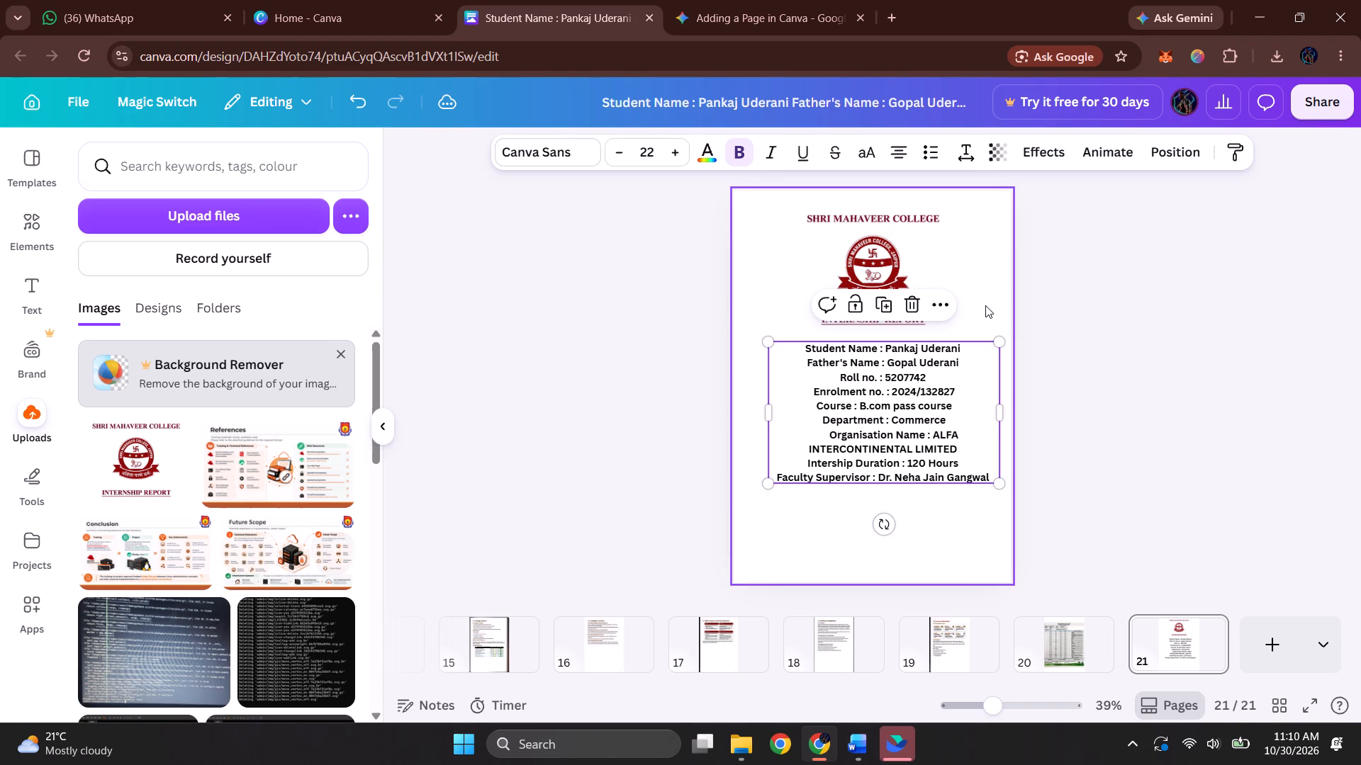
Move the student details block lower beneath the INTERNSHIP REPORT heading, centred across the page.
left_click(985, 305)
left_click_drag(956, 392, 954, 428)
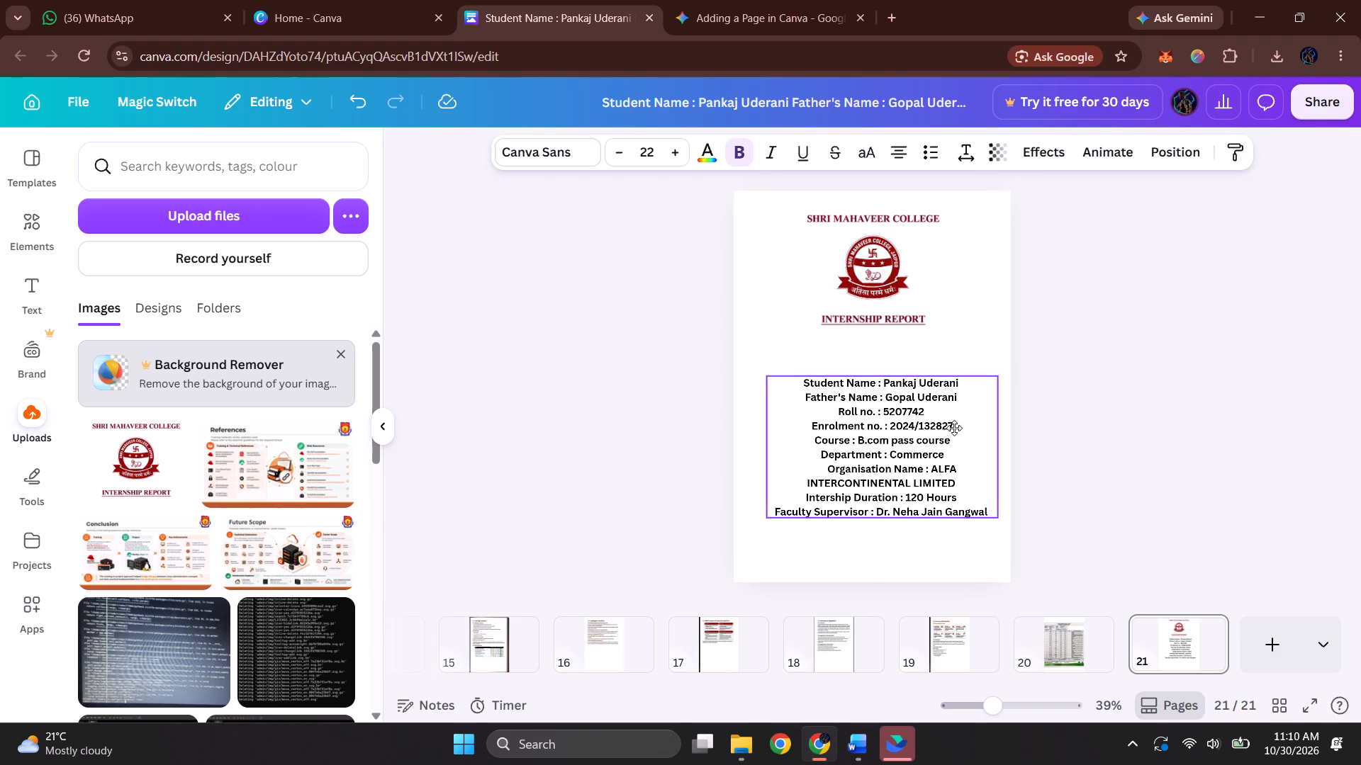
left_click_drag(954, 428, 946, 436)
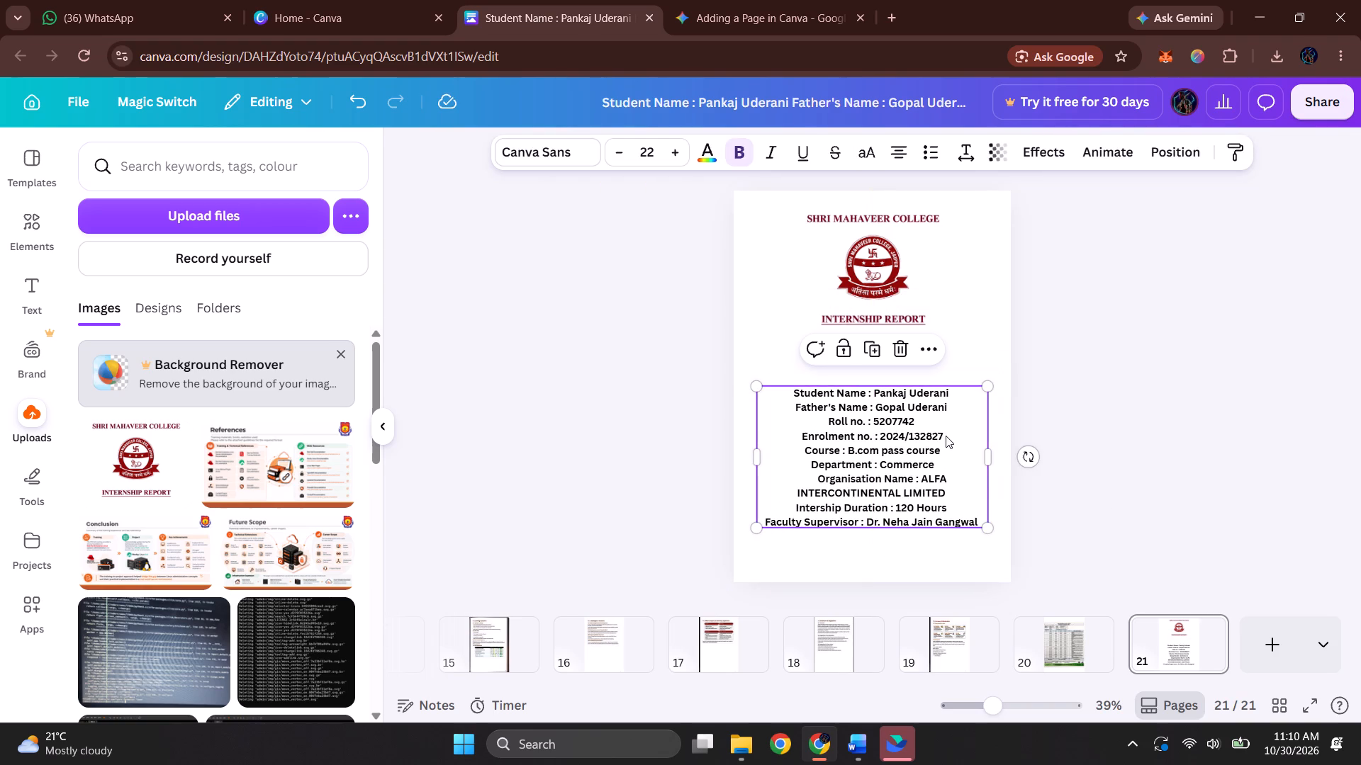
left_click(1084, 416)
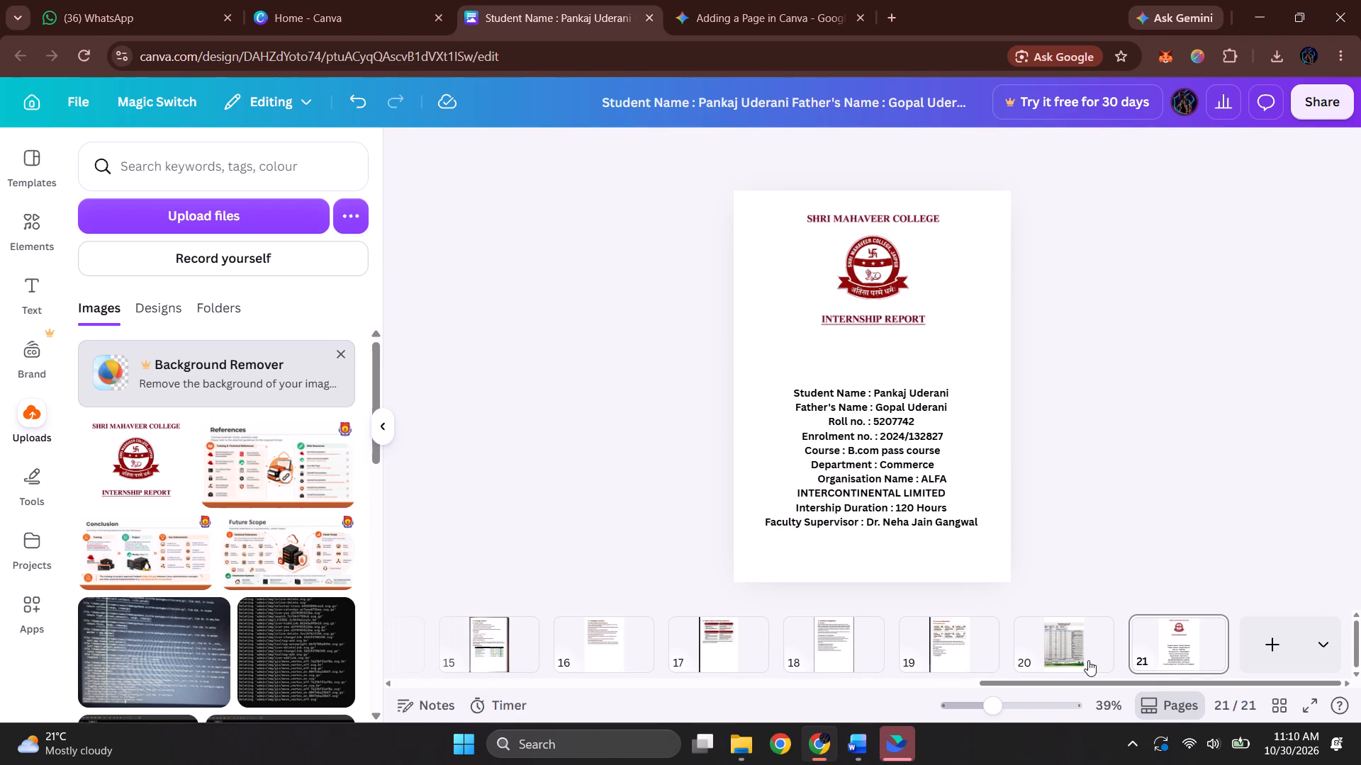
Move the cover page from the end of the report to the first page position.
left_click_drag(1180, 642, 556, 618)
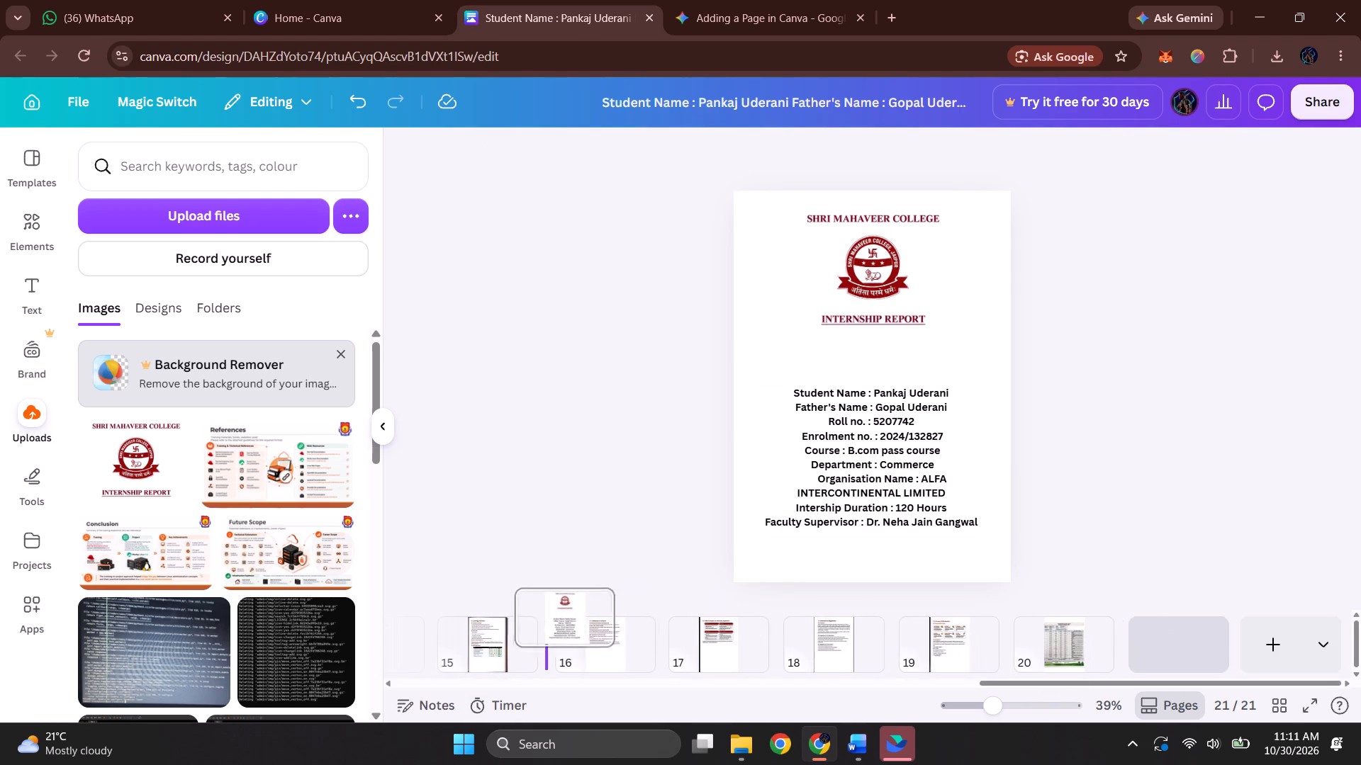
left_click_drag(556, 618, 439, 651)
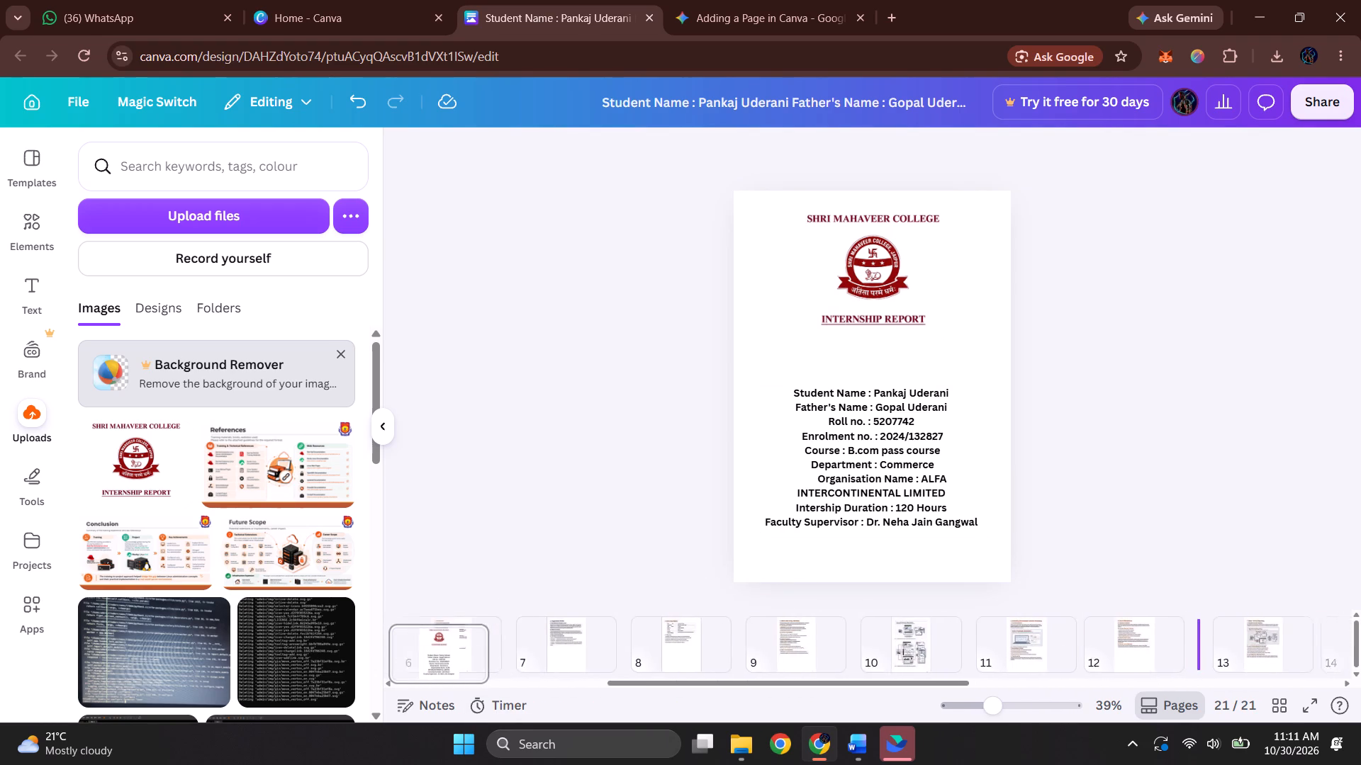
left_click_drag(439, 651, 396, 641)
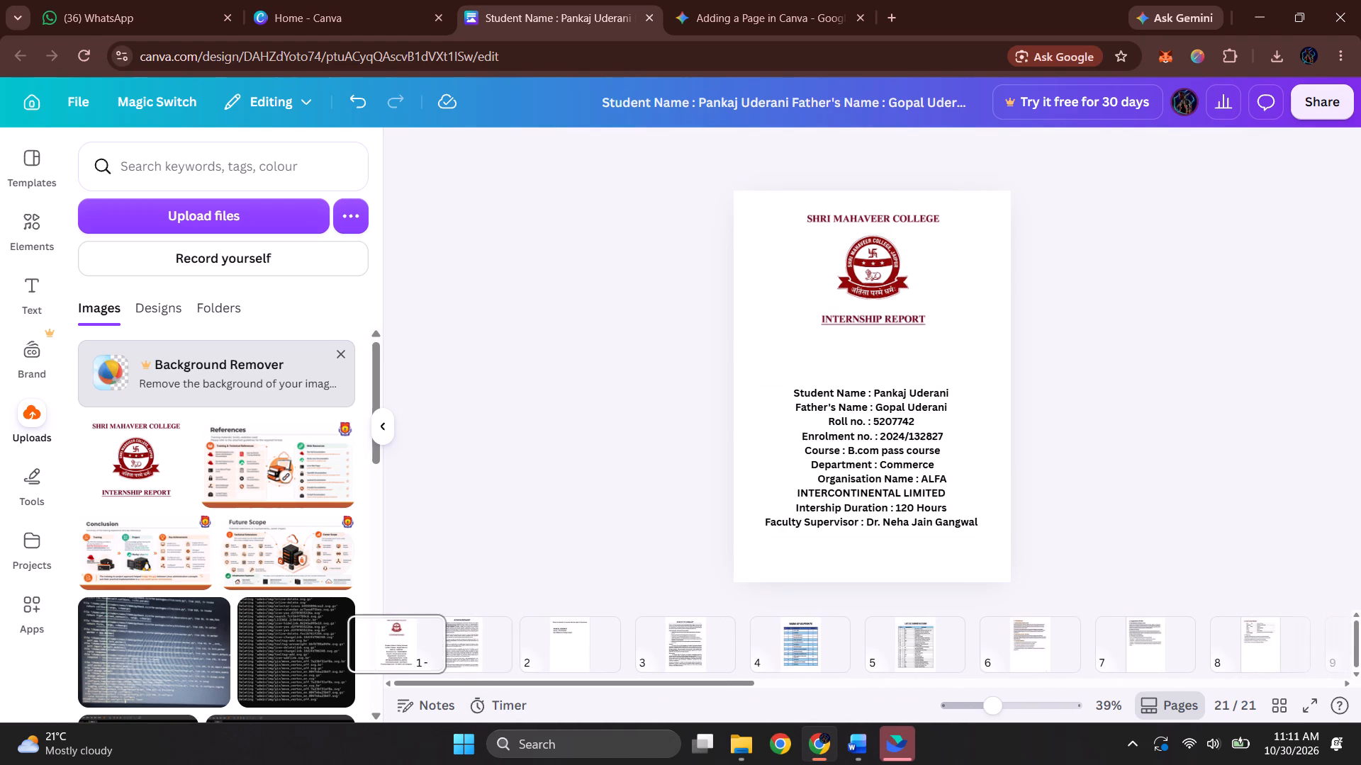
left_click_drag(396, 641, 413, 647)
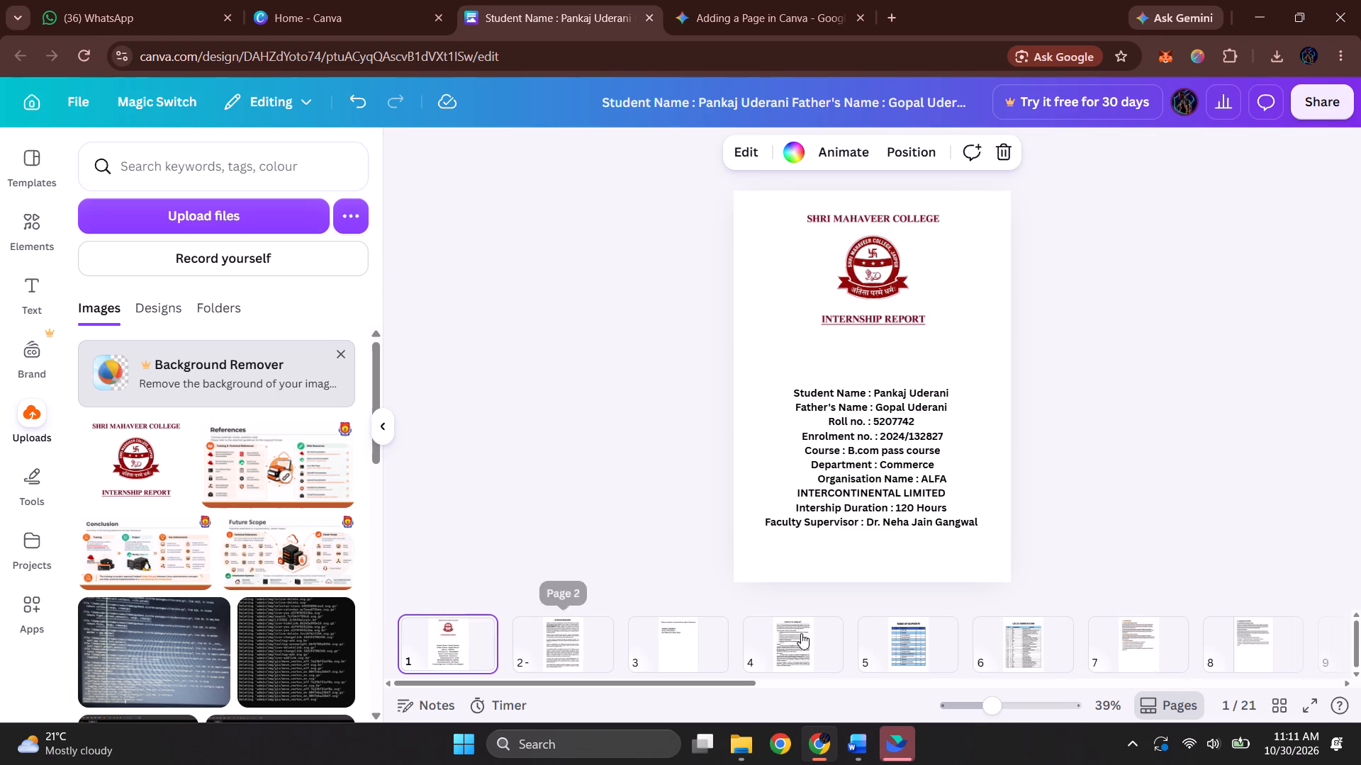
Add a blank page at the end of the report and paste the internship completion letter photo from the clipboard history.
scroll(868, 632, "left", 7)
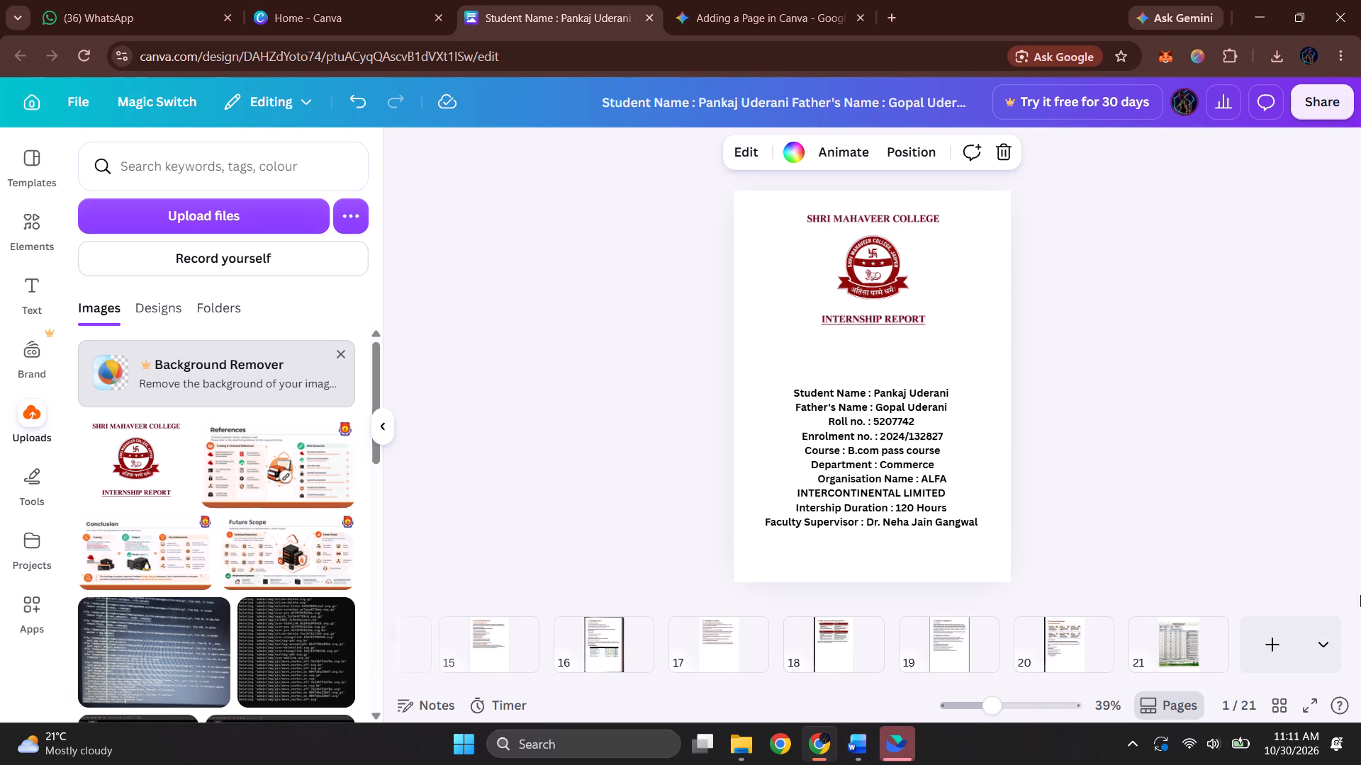
left_click(1262, 648)
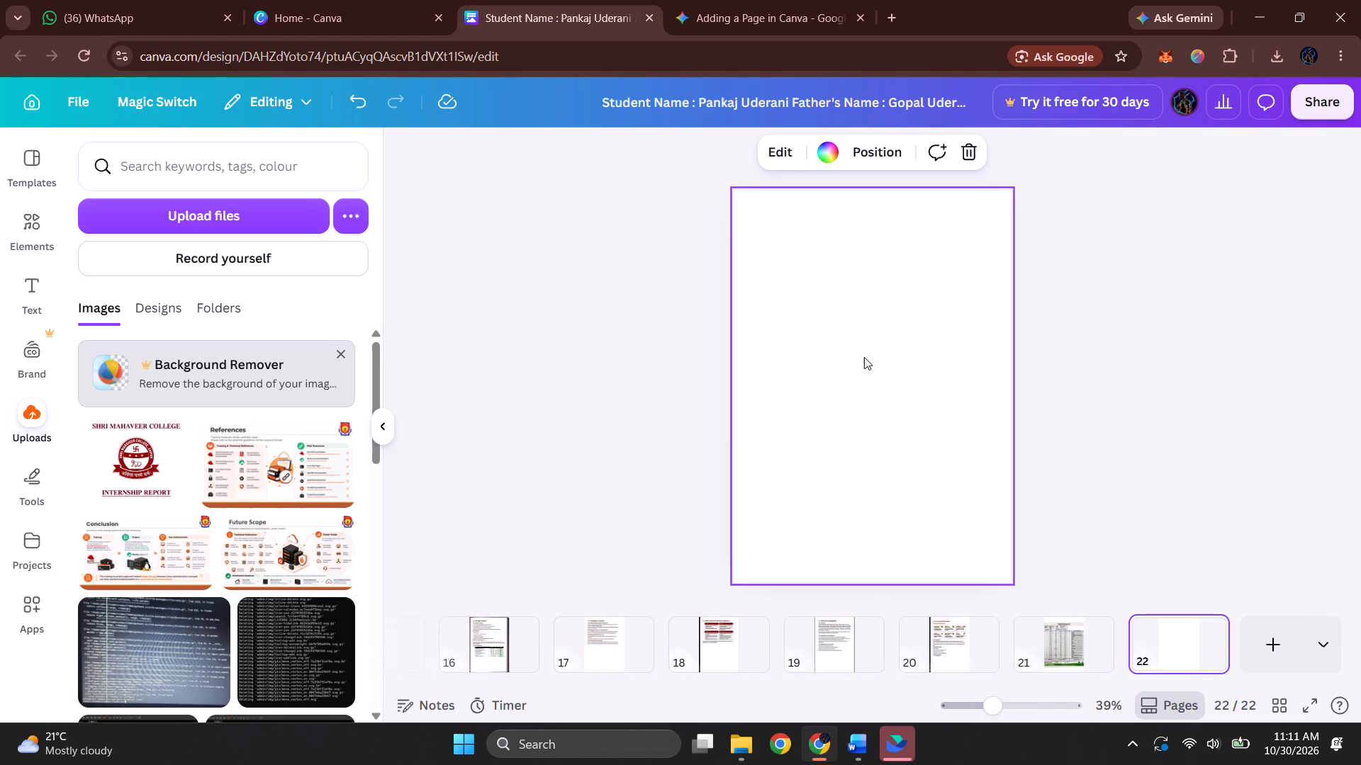
left_click(864, 357)
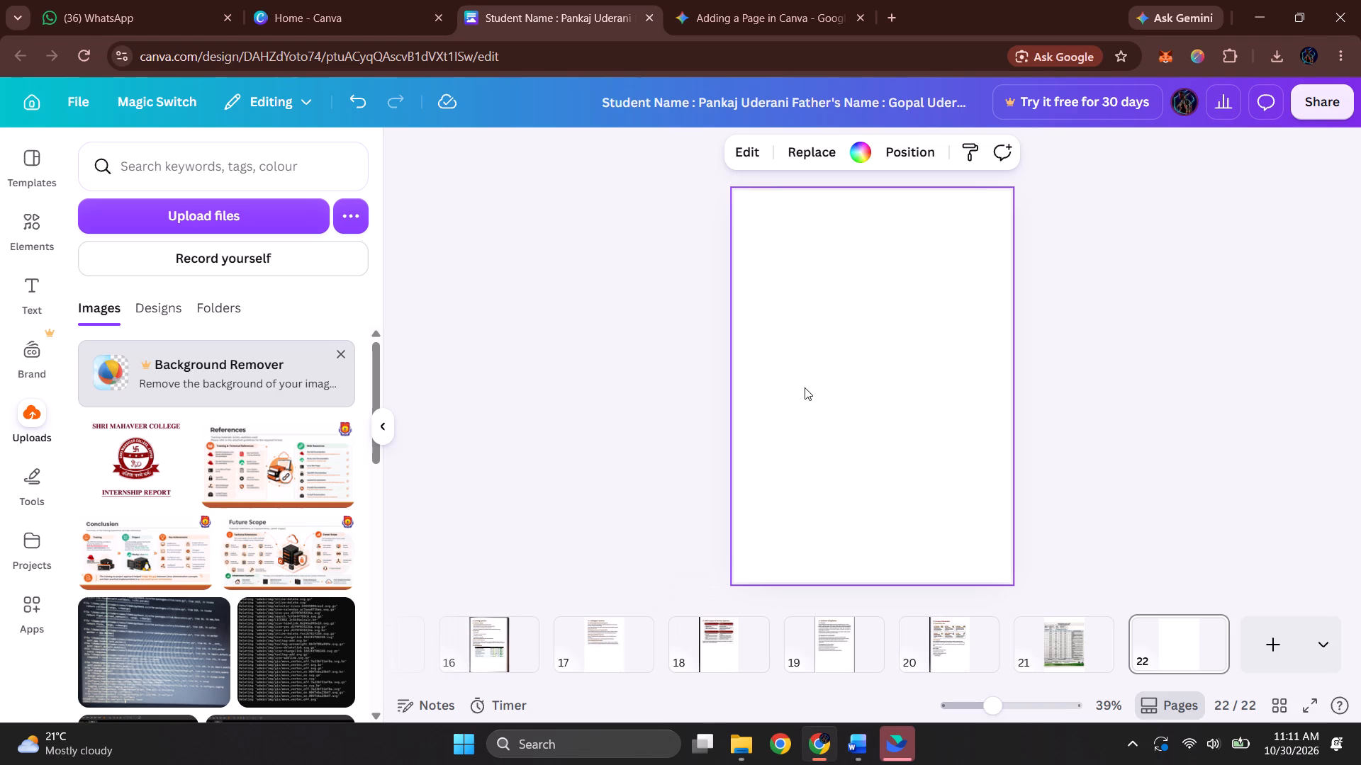
key("super+v")
scroll(968, 354, "down", 1)
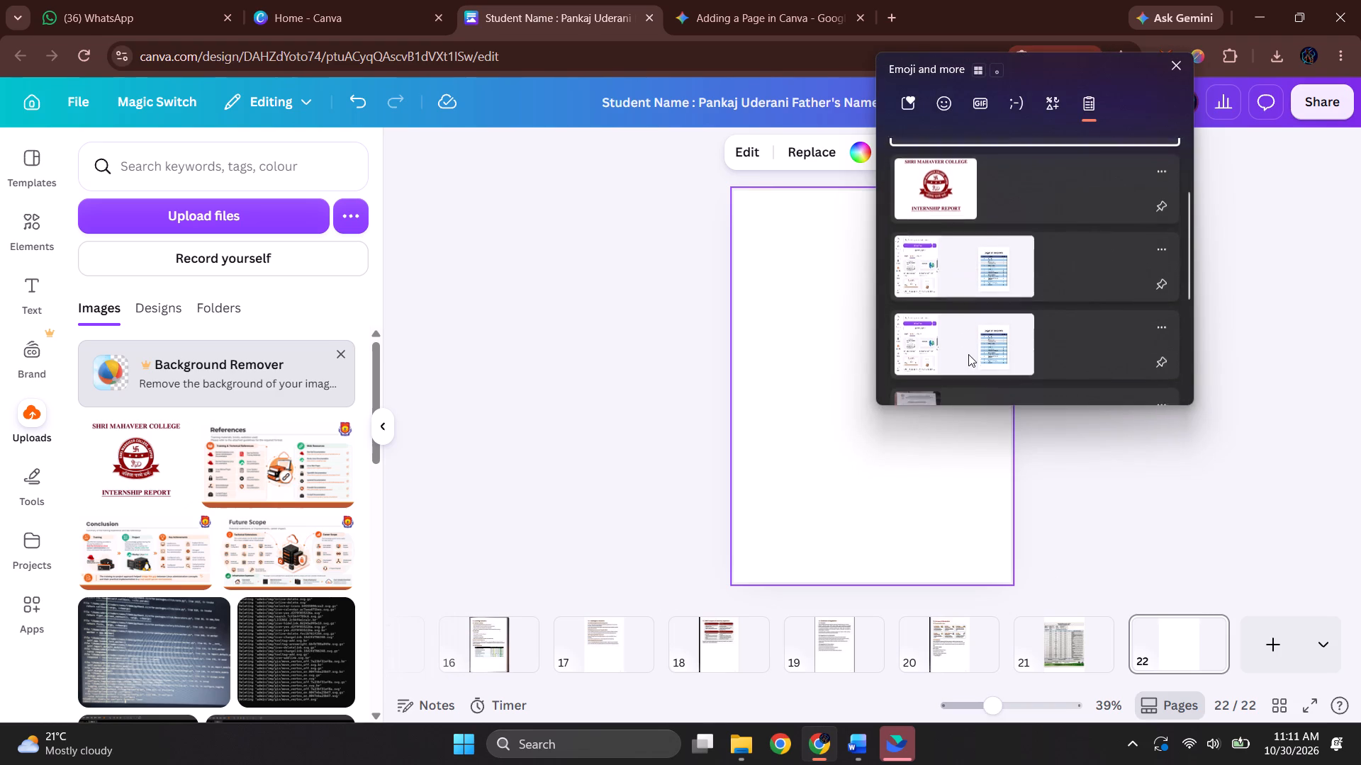
scroll(968, 354, "down", 2)
left_click(927, 295)
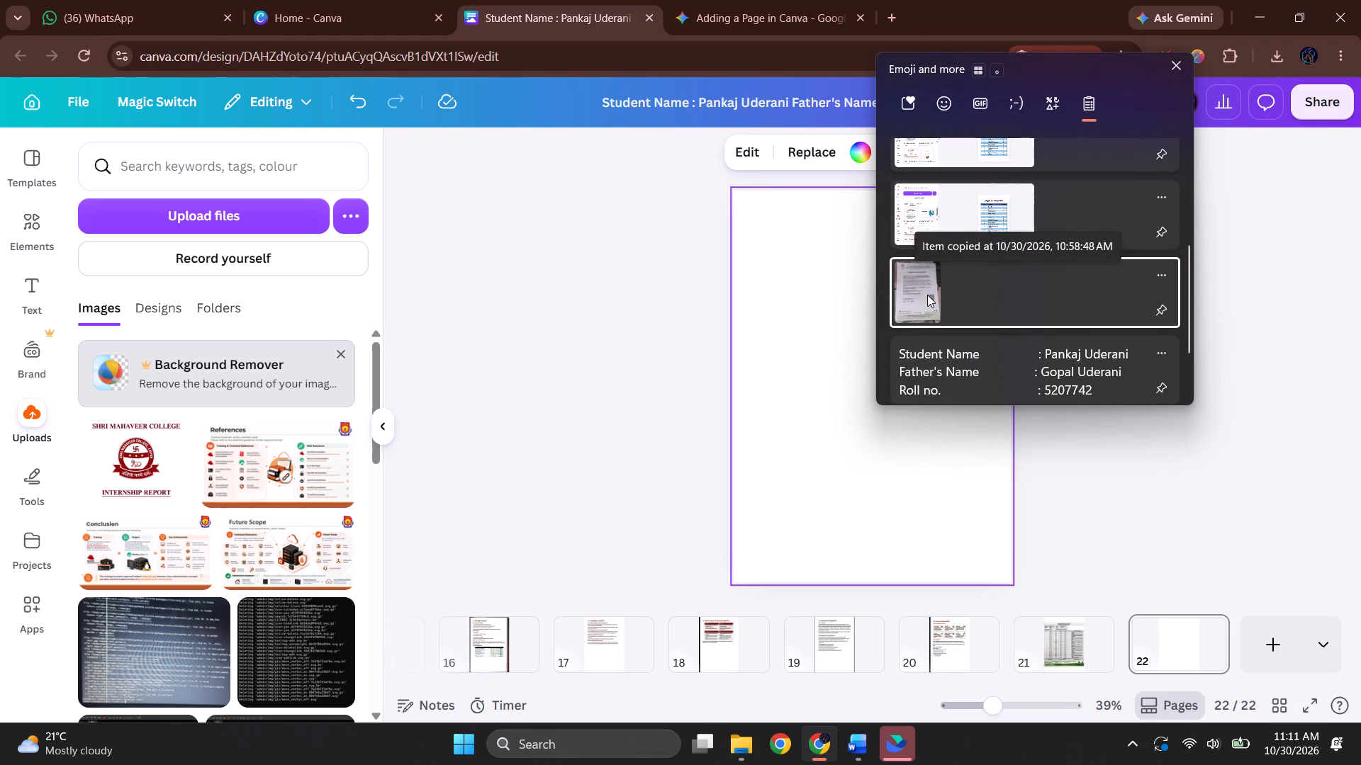
key("ctrl+v")
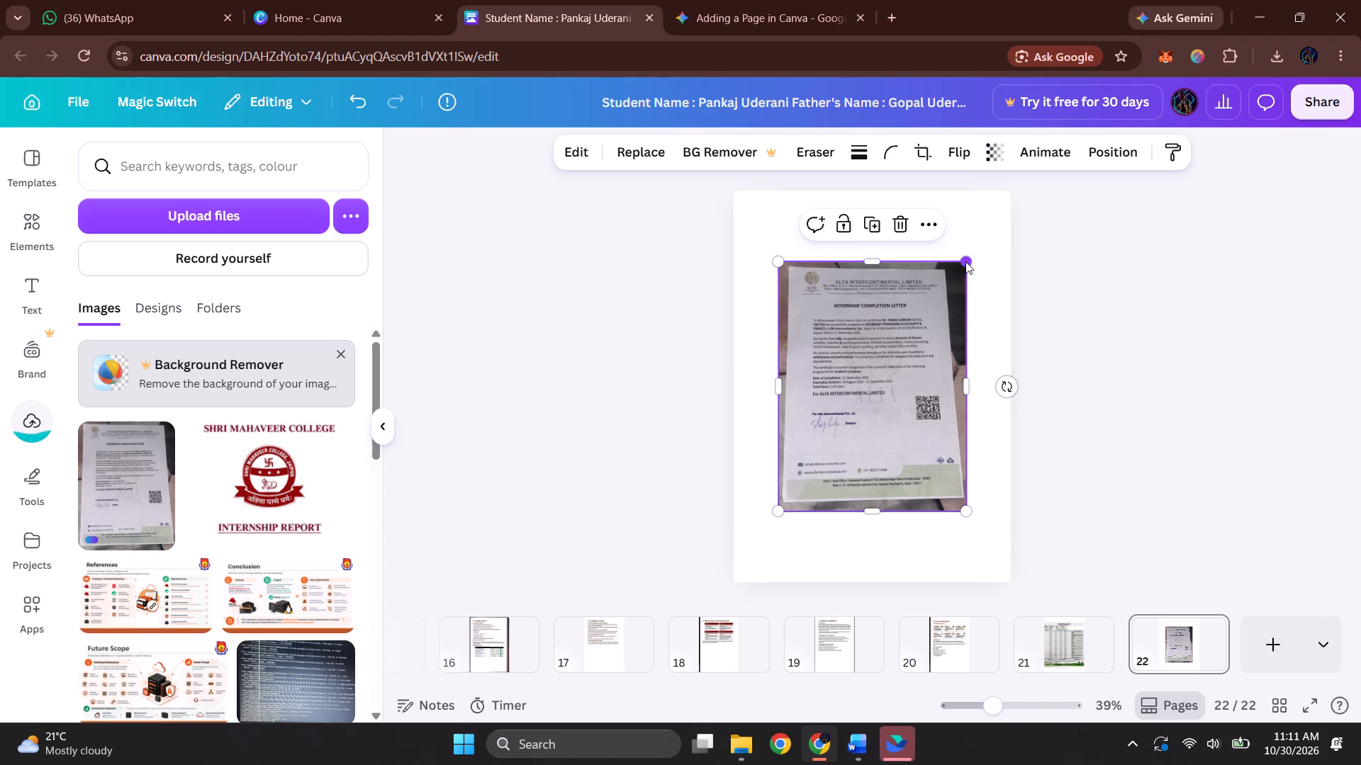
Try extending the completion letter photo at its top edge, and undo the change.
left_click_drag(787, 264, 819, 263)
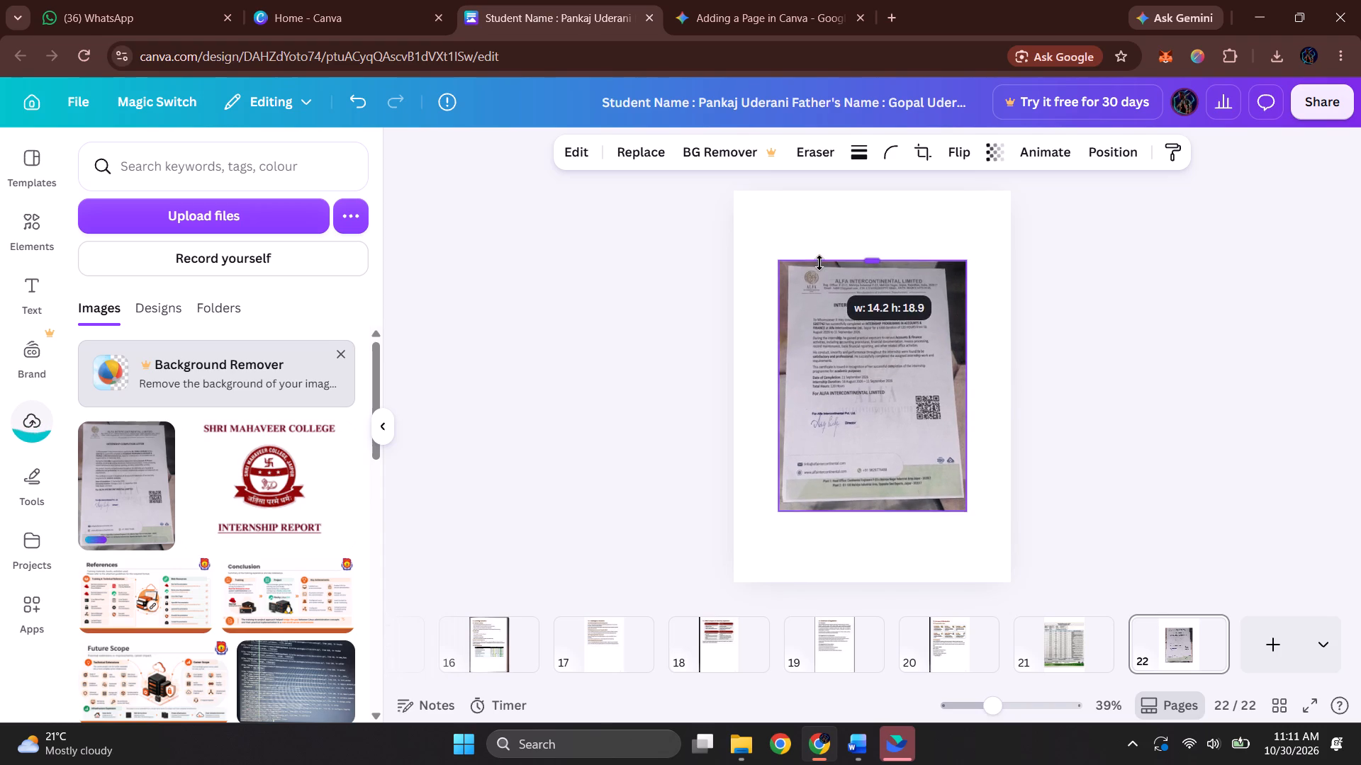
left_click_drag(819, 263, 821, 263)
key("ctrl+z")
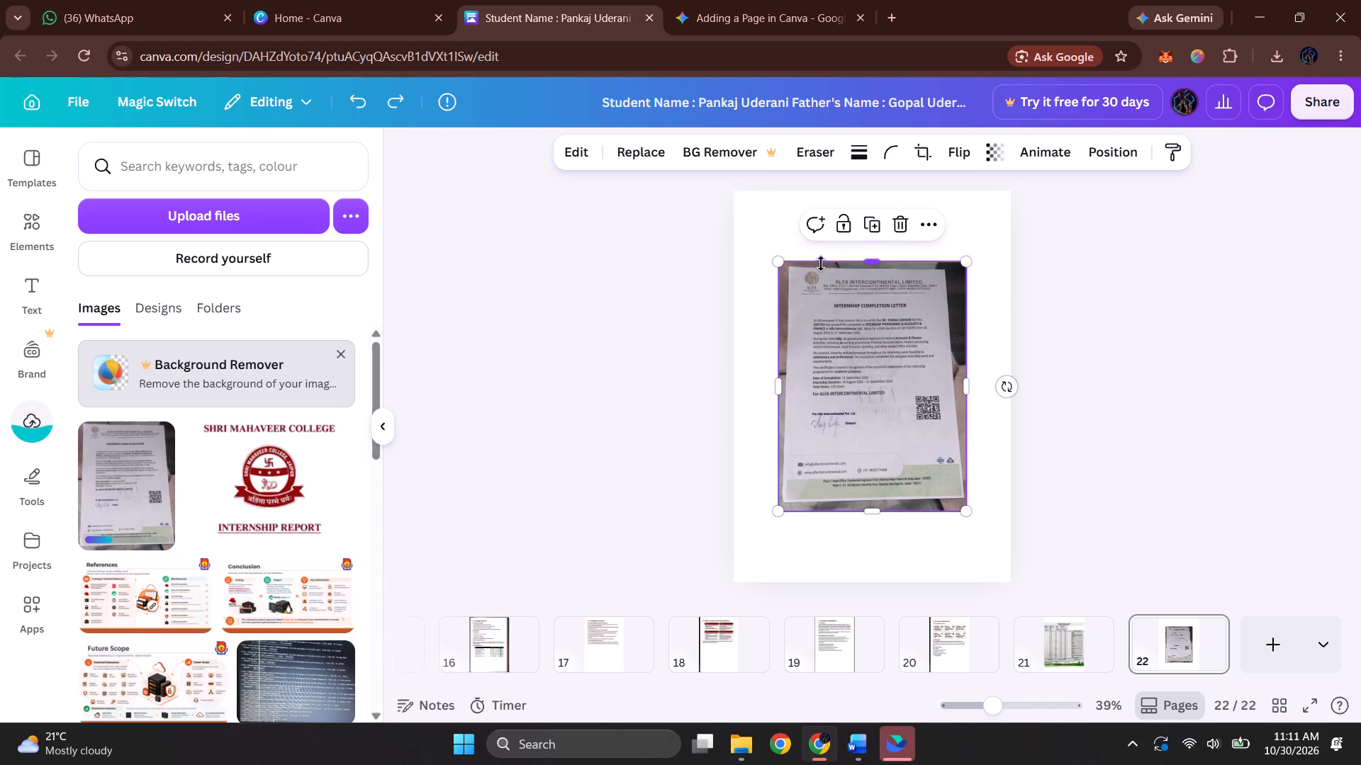
Enlarge the completion letter photo proportionally towards the page's upper-right corner.
left_click_drag(970, 263, 1004, 215)
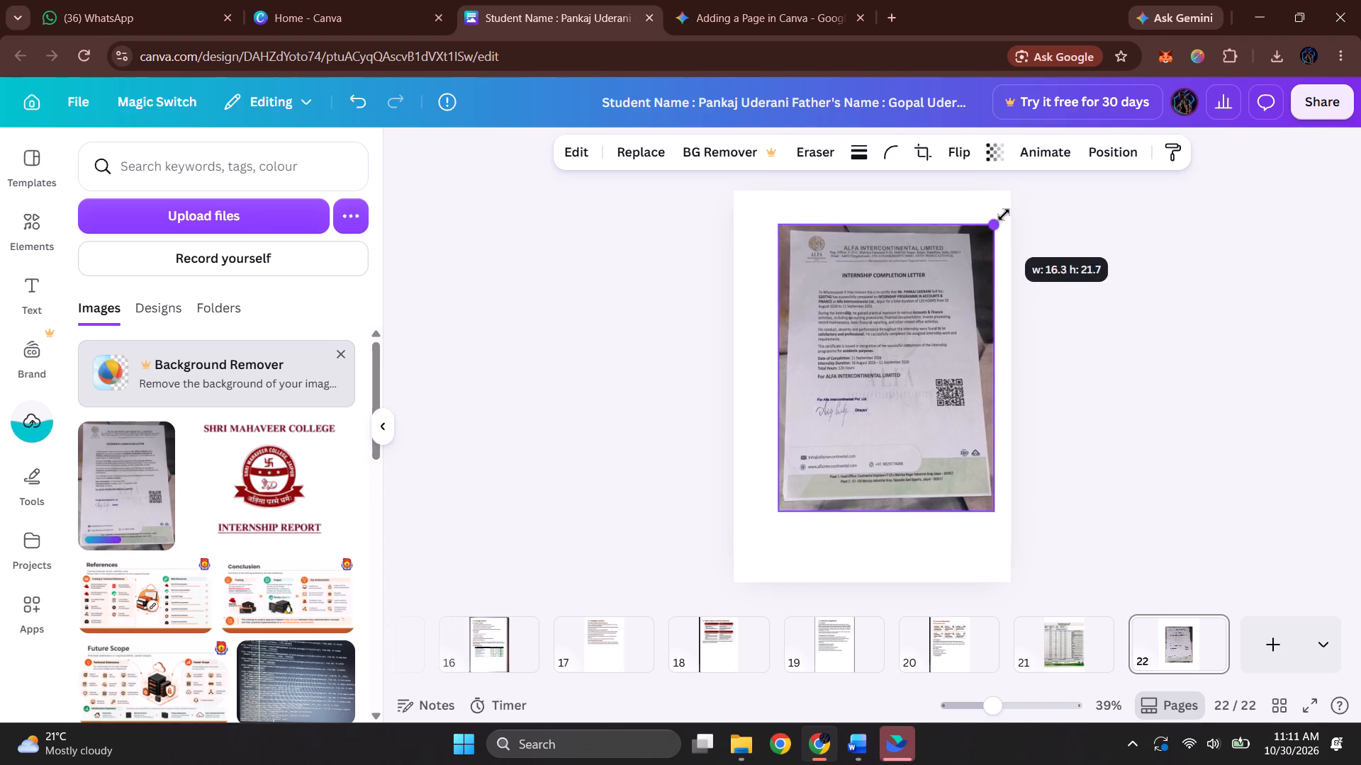
left_click_drag(1004, 215, 1009, 208)
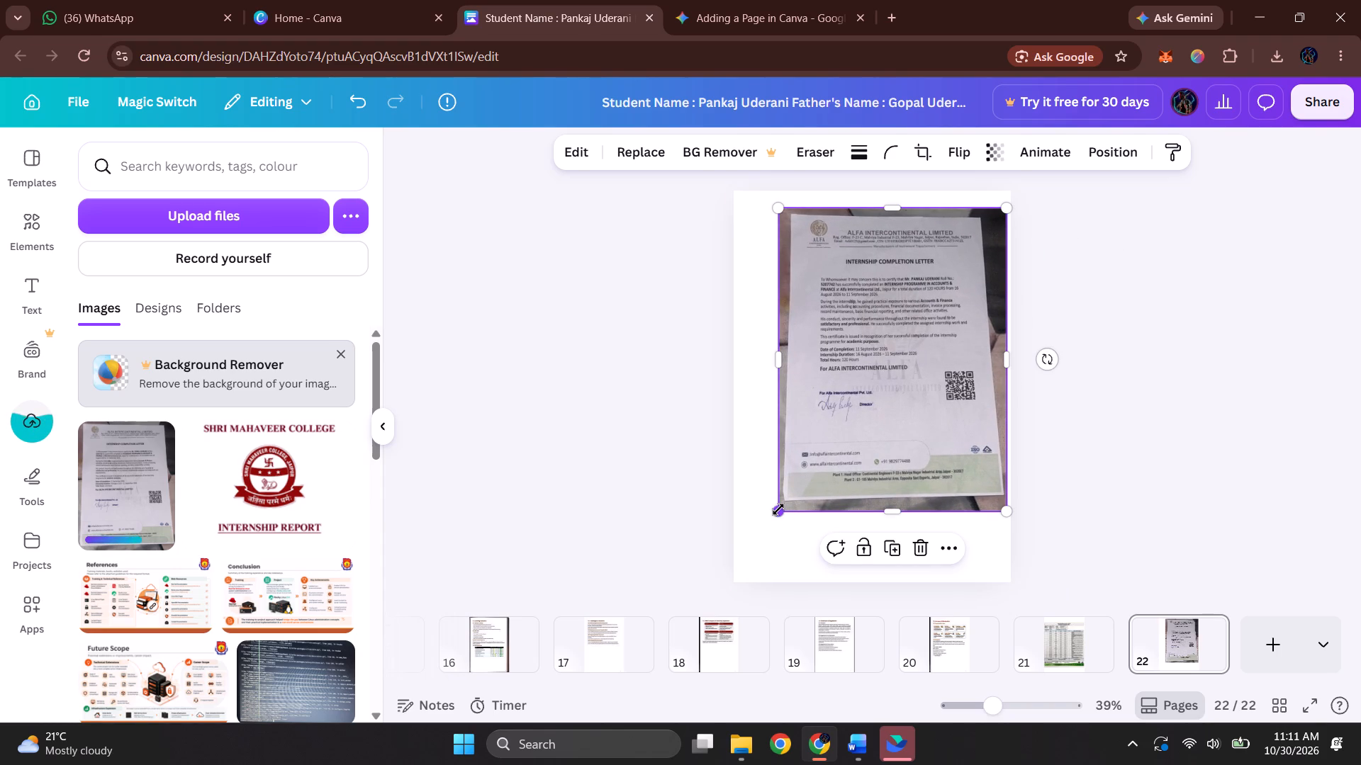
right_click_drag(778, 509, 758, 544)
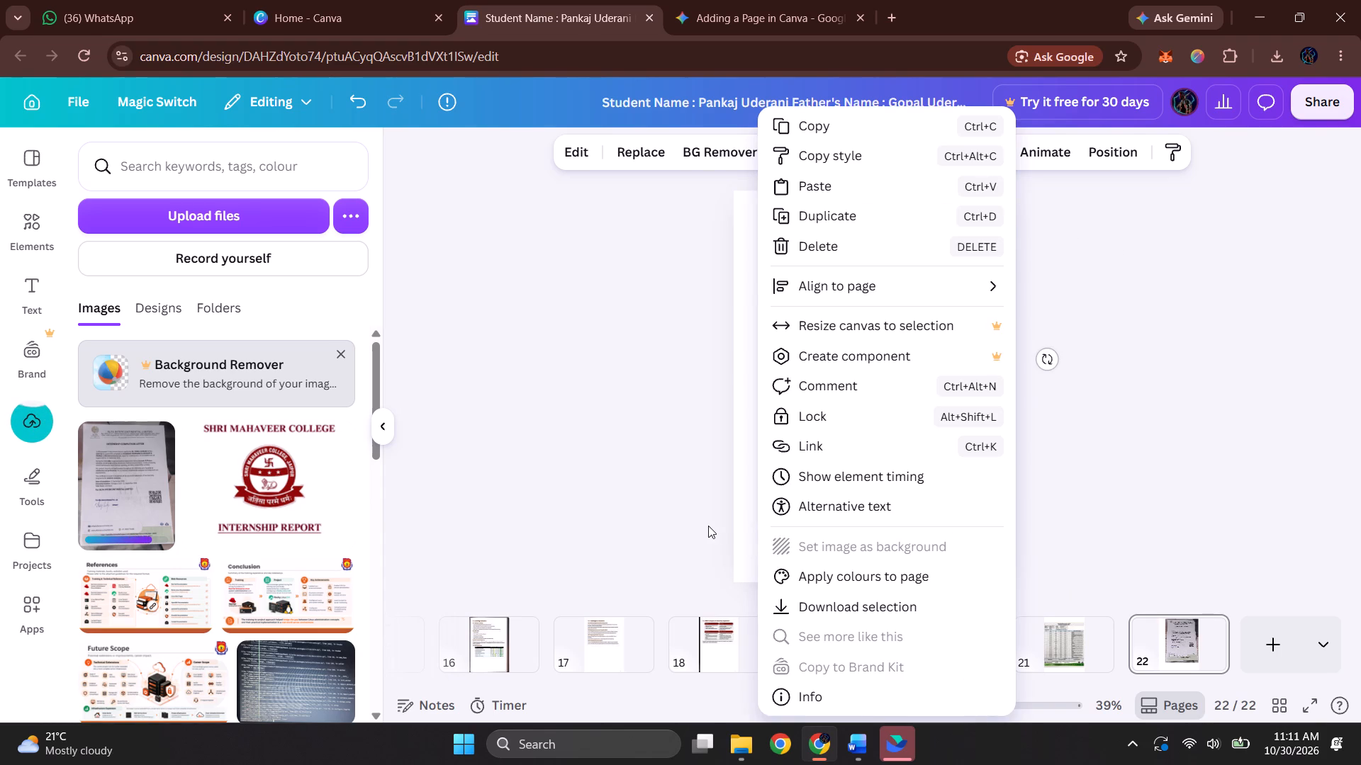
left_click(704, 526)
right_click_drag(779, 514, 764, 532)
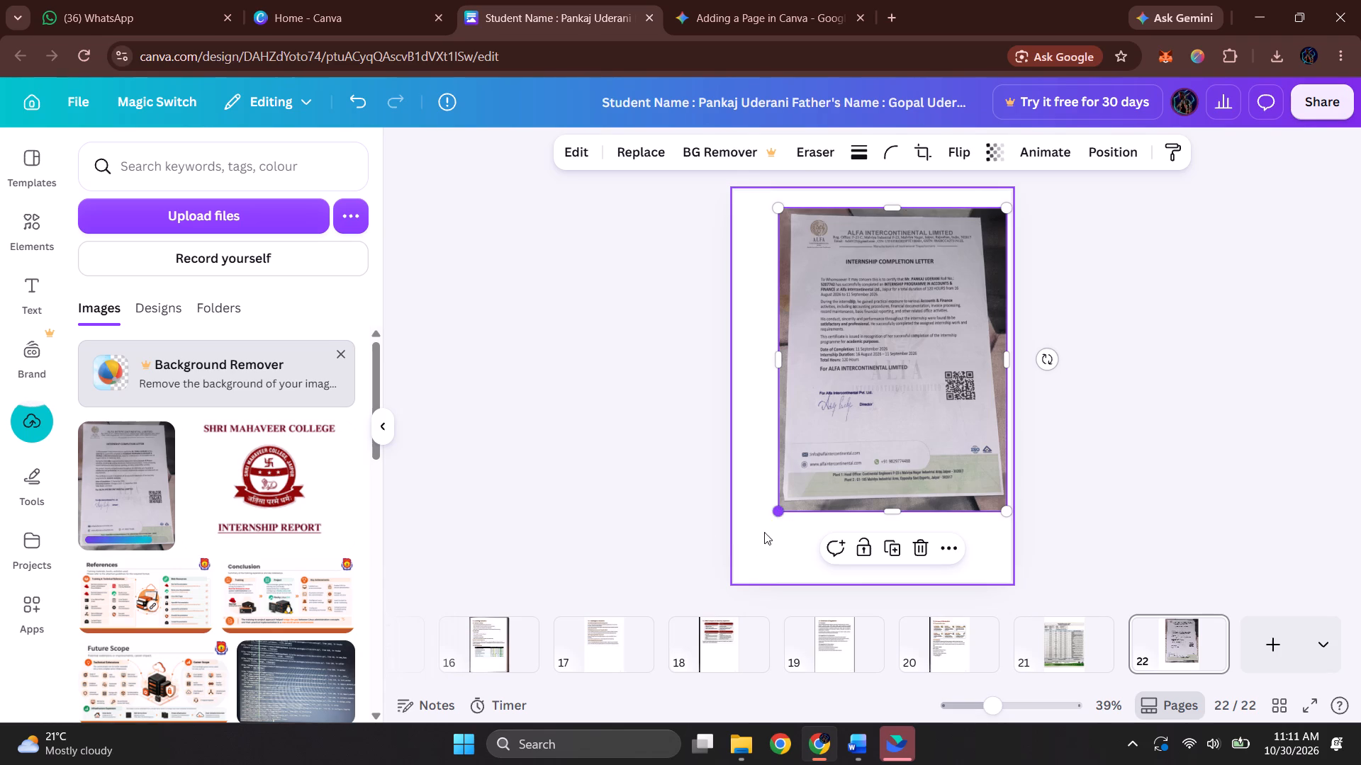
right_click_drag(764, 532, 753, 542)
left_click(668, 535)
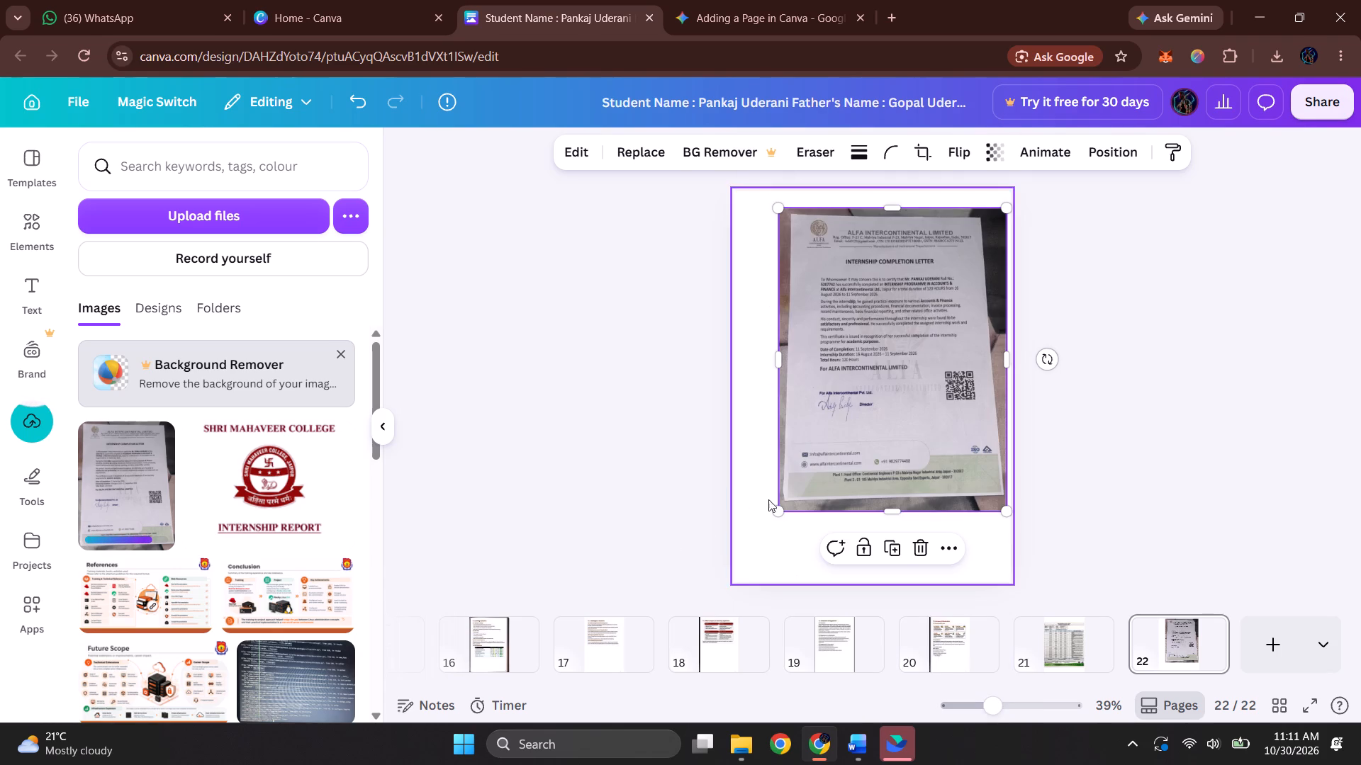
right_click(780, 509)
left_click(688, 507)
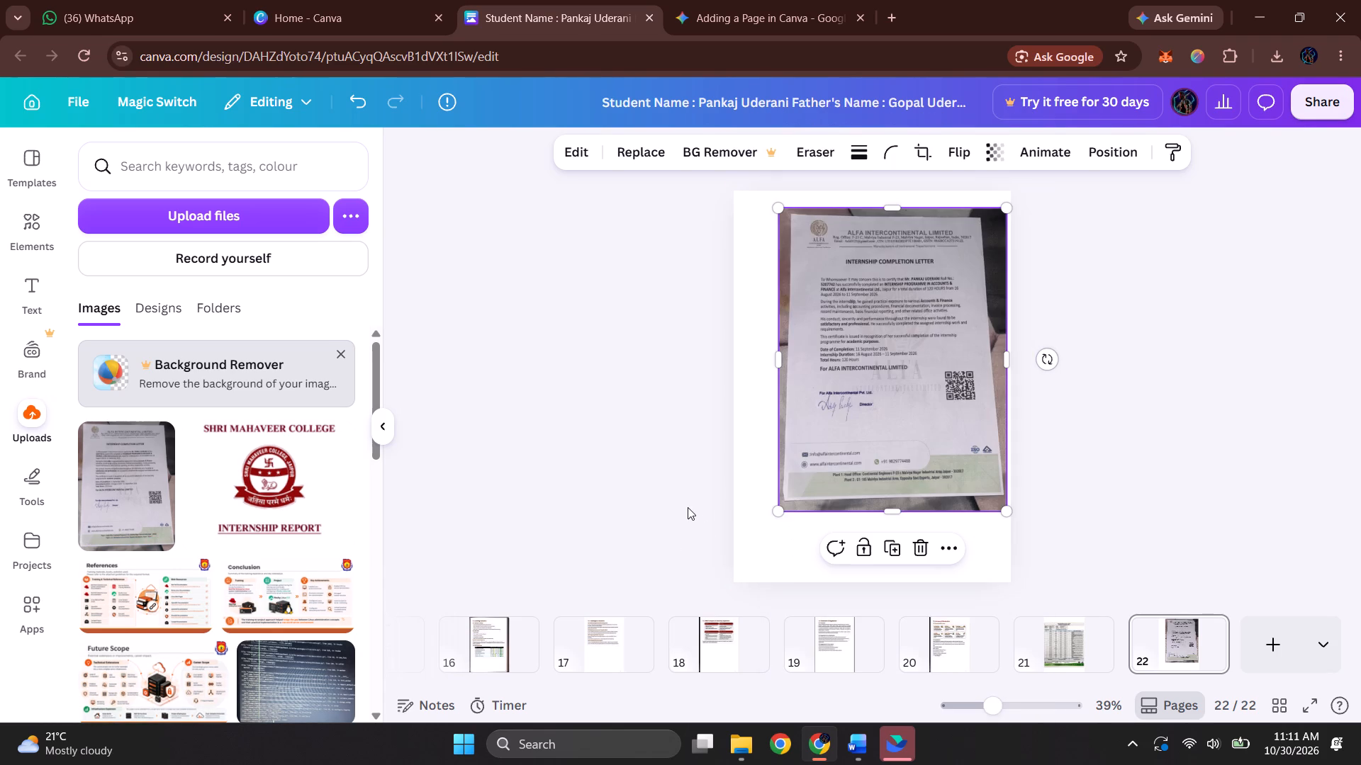
Enlarge the completion letter photo proportionally towards the page's lower-left corner so it nearly fills the page.
left_click_drag(782, 512, 743, 560)
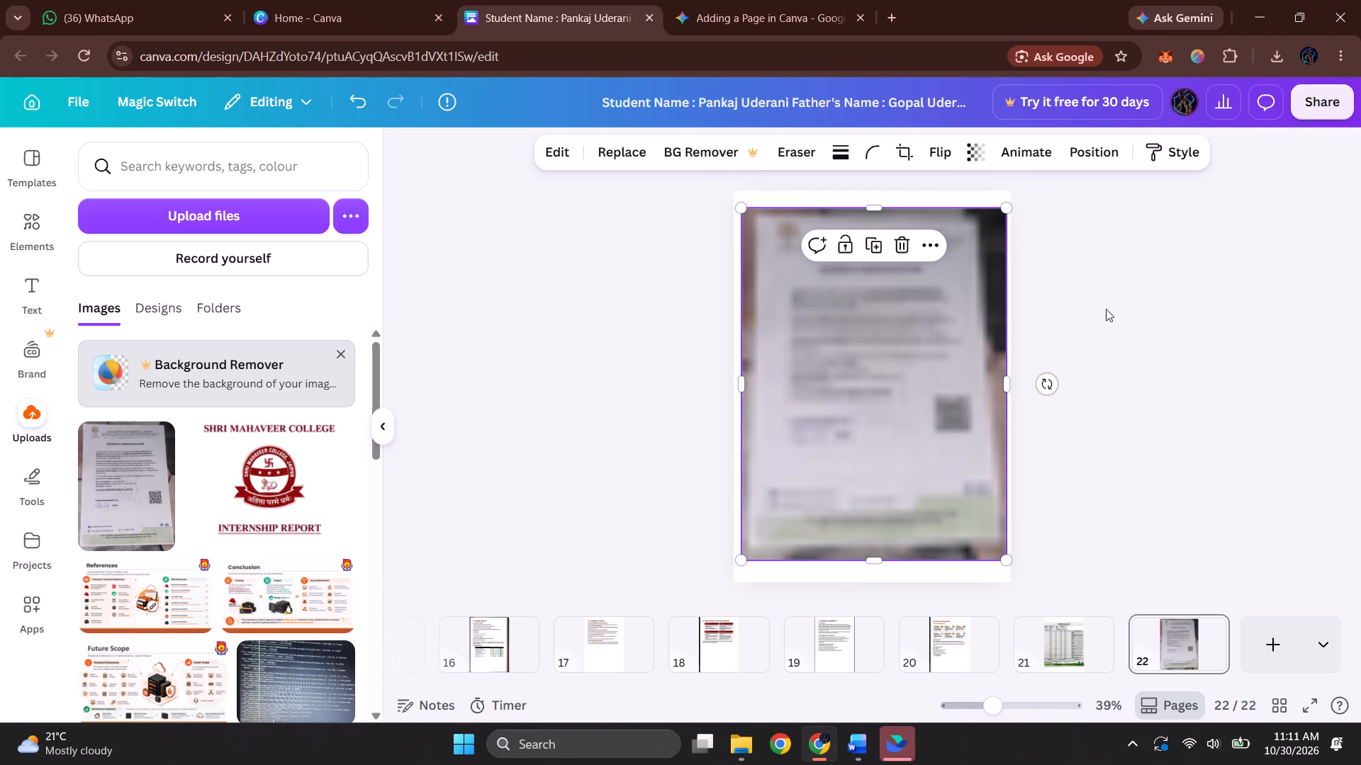
left_click(1106, 309)
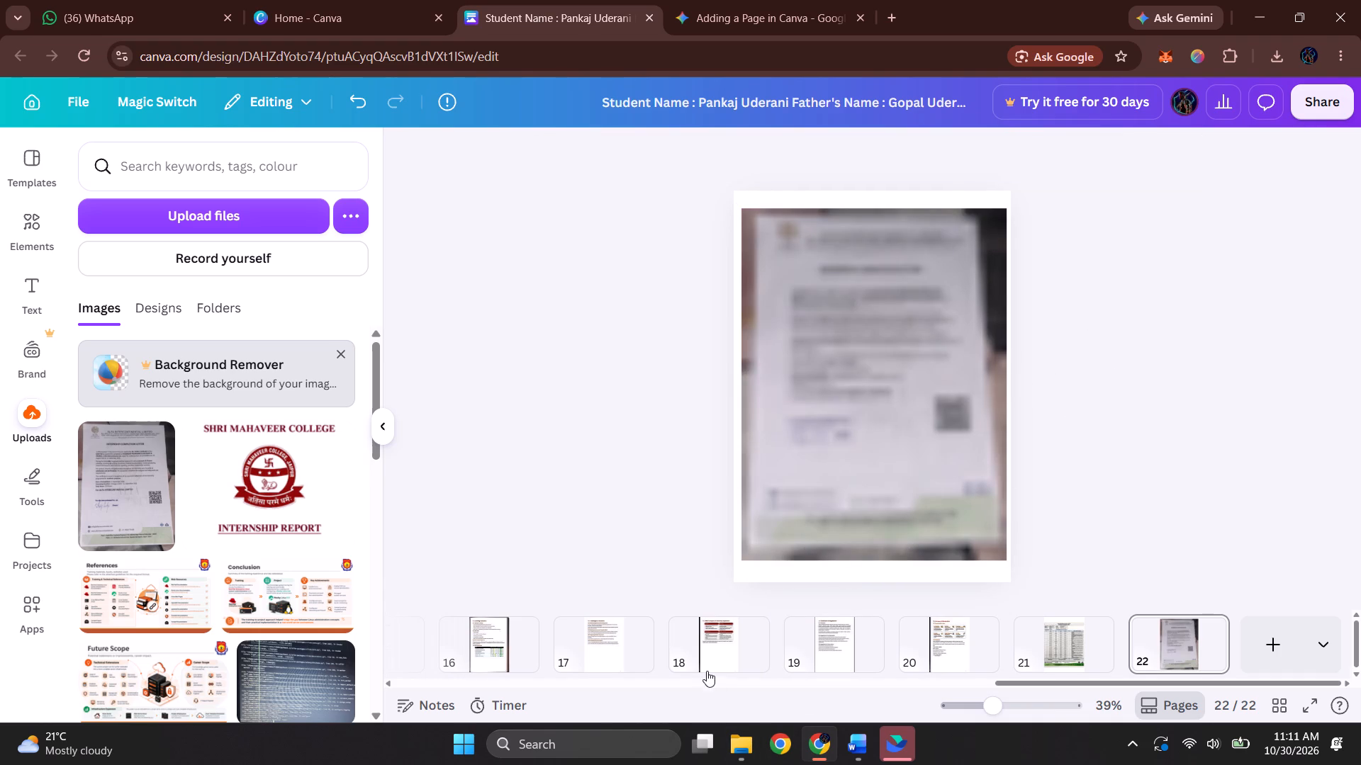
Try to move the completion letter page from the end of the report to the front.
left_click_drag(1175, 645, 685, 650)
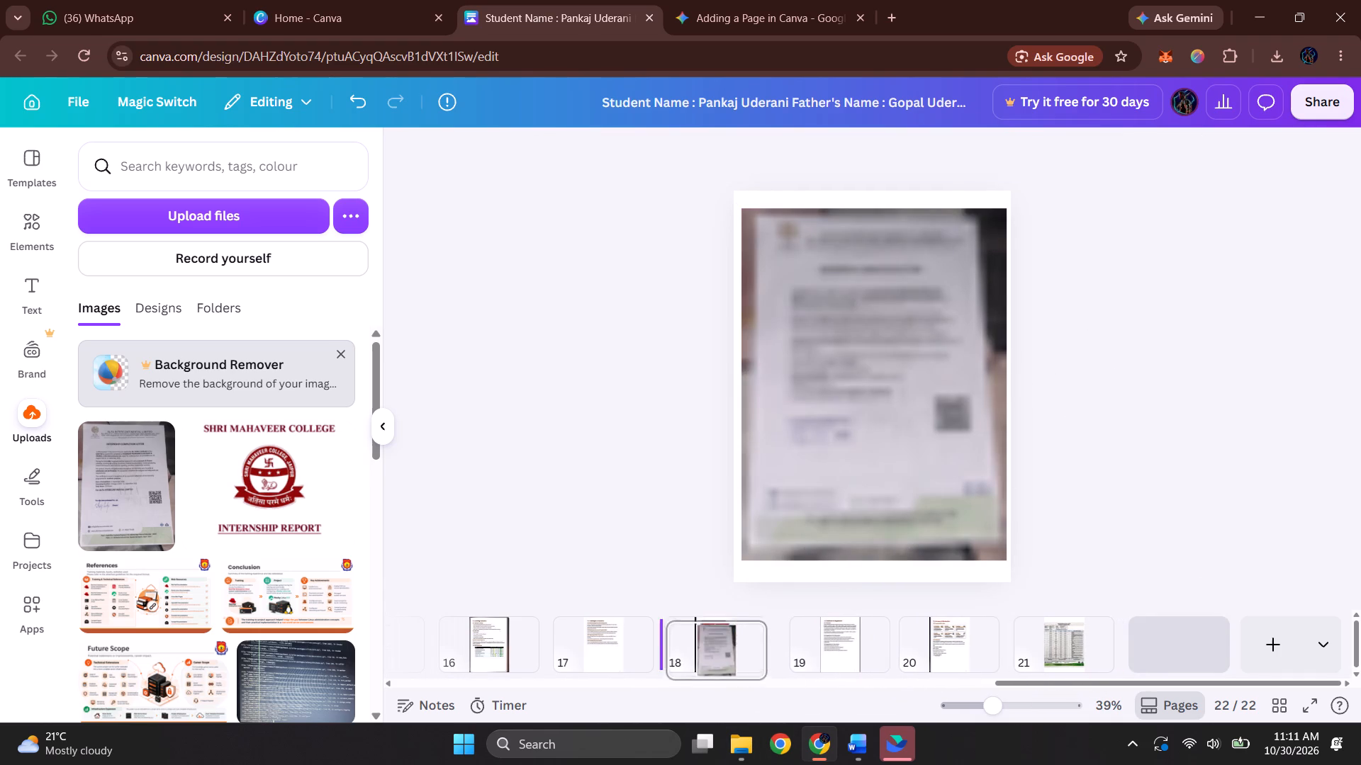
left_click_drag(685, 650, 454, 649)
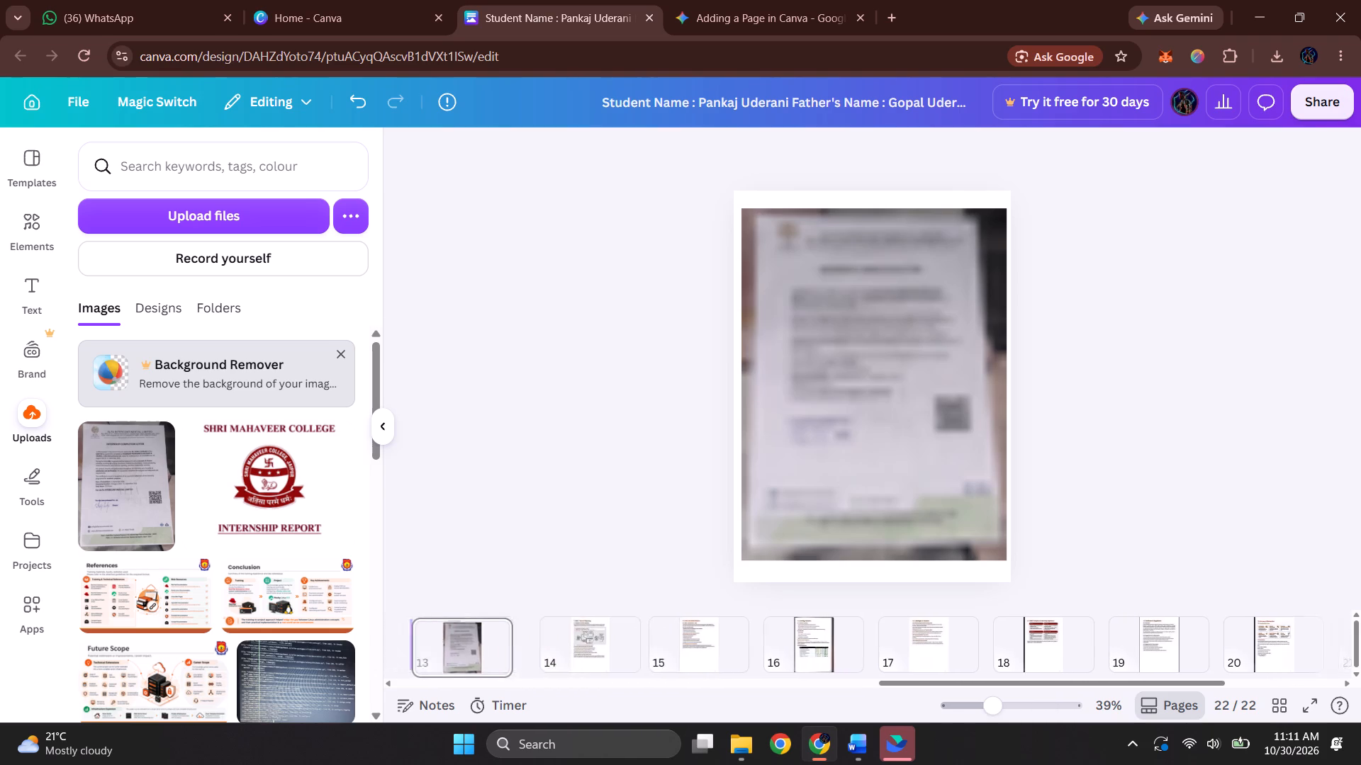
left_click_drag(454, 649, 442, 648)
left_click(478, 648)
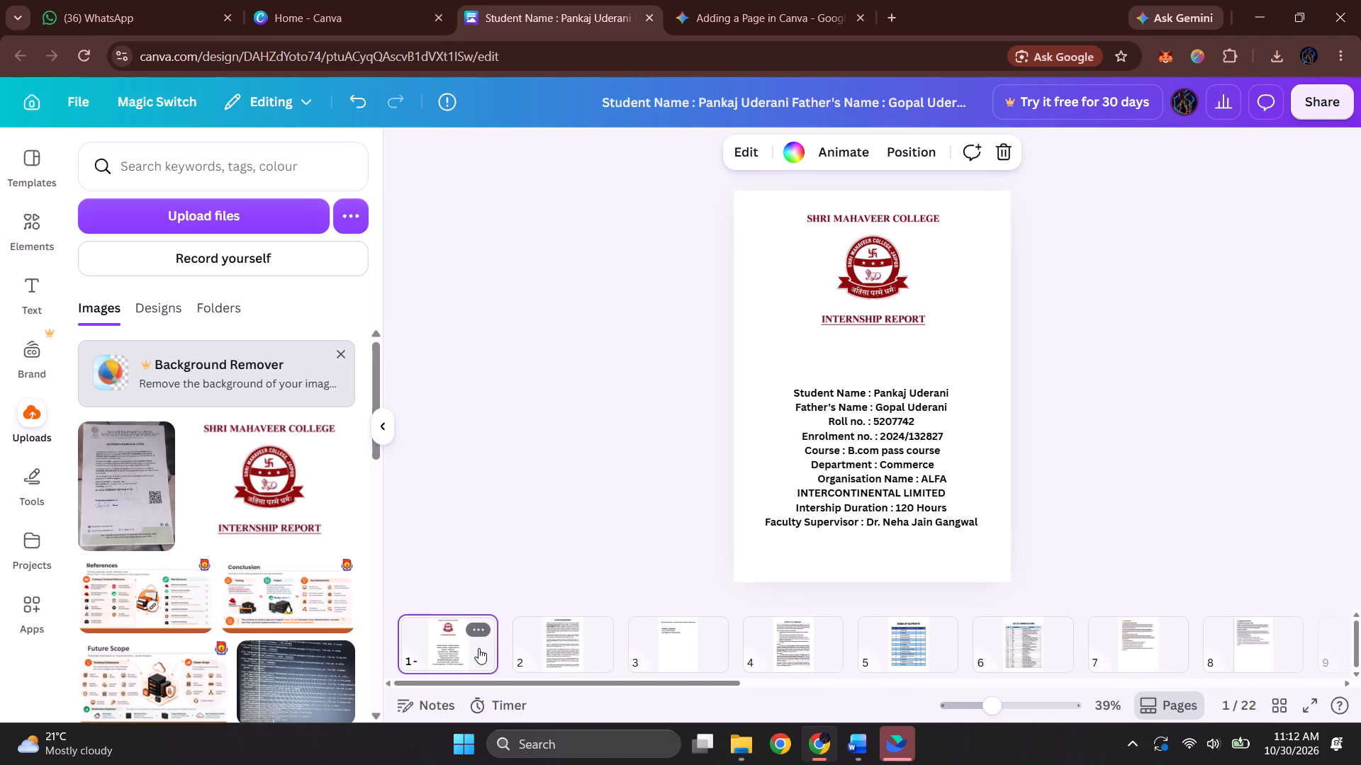
Move the completion letter page from the end of the report to page 2, directly after the cover page.
scroll(987, 634, "left", 9)
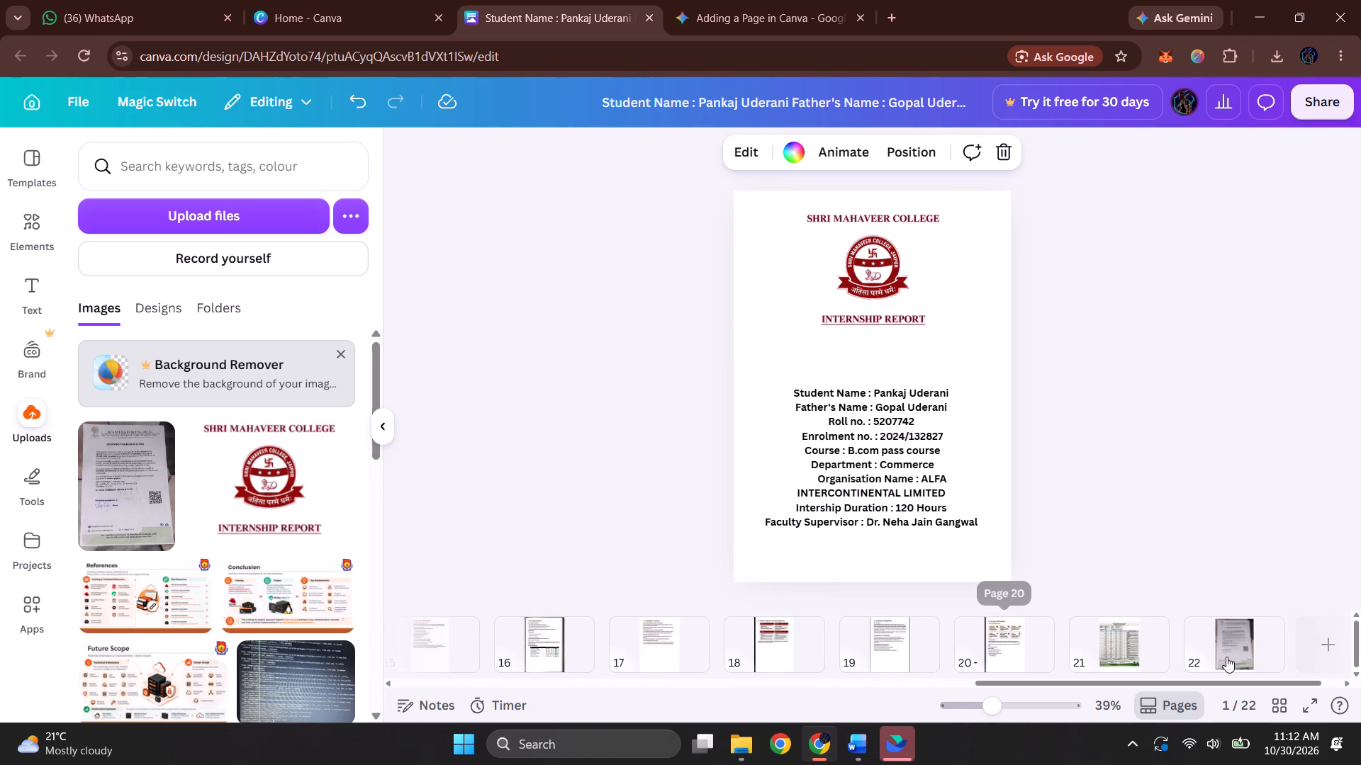
left_click(1240, 647)
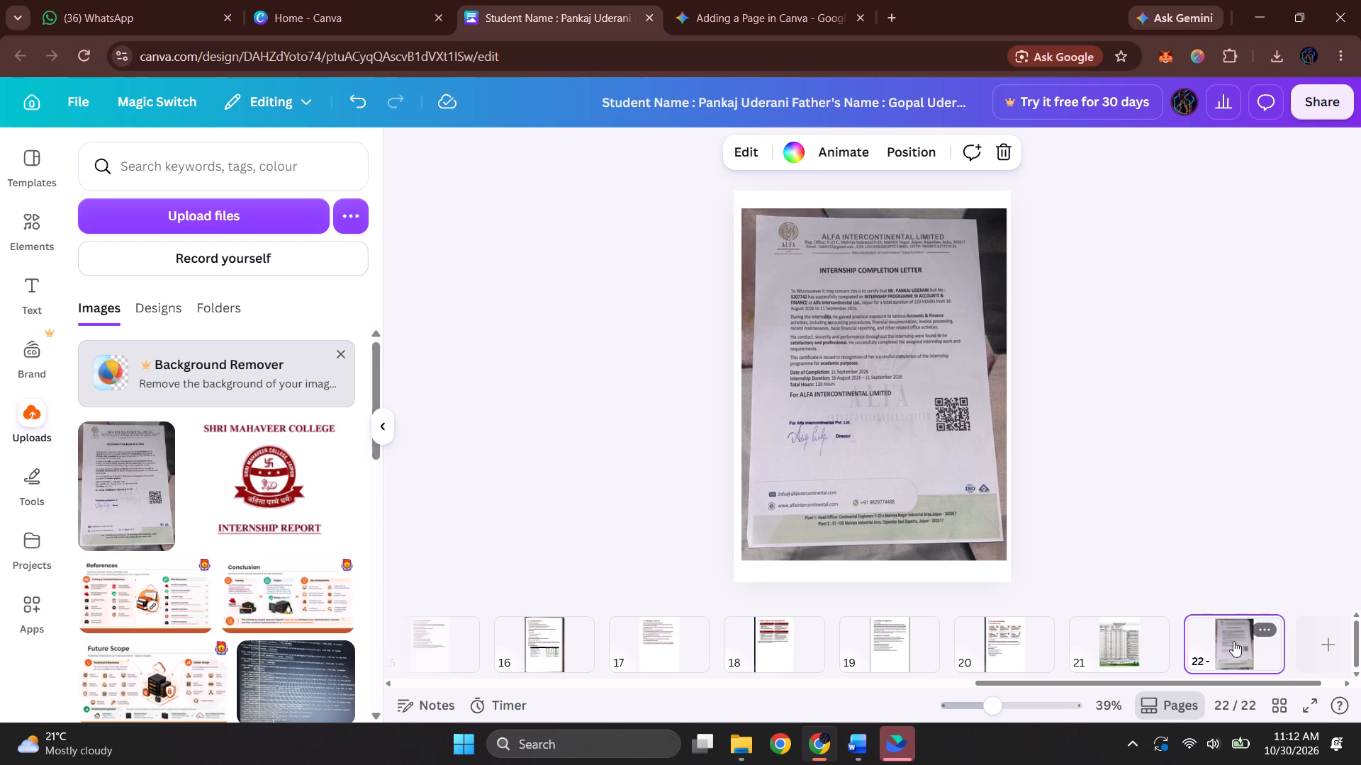
right_click_drag(1233, 641, 1218, 631)
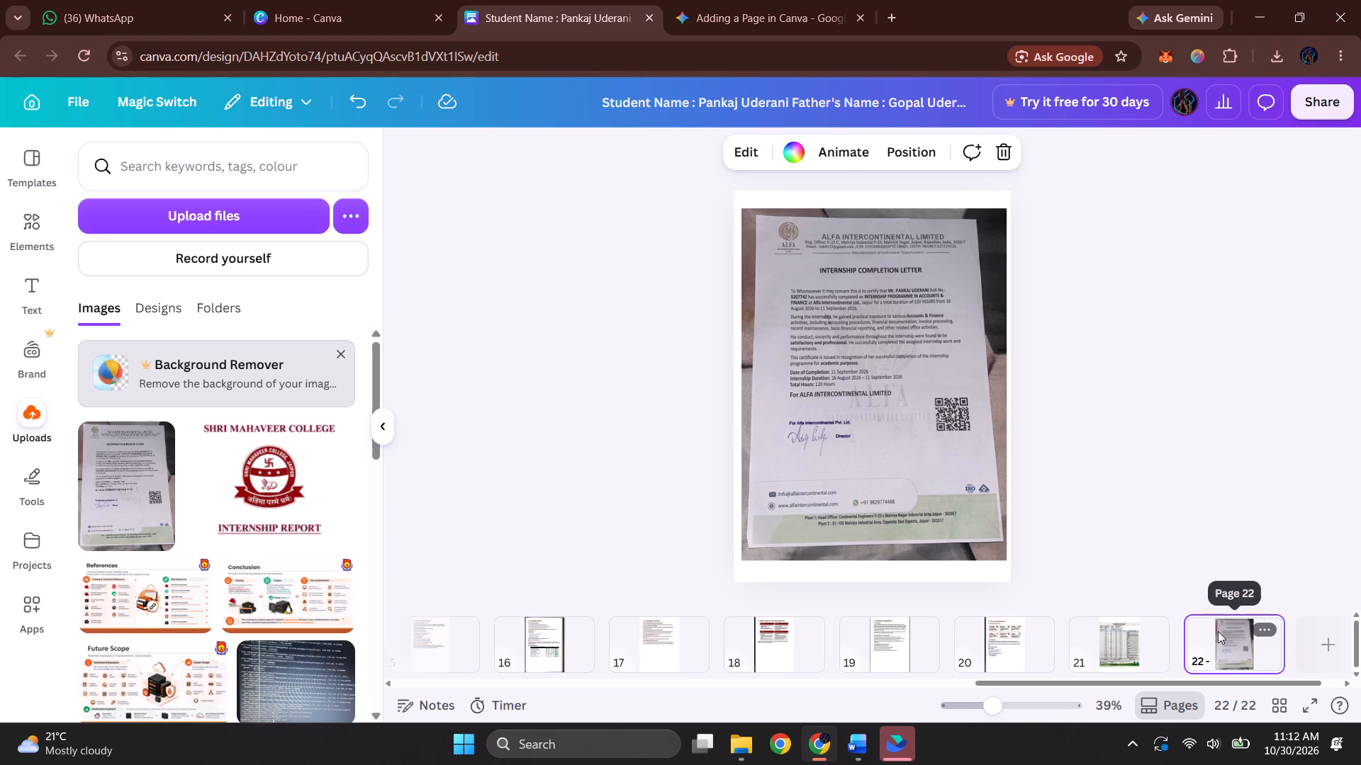
left_click(1221, 644)
left_click_drag(1225, 644, 381, 638)
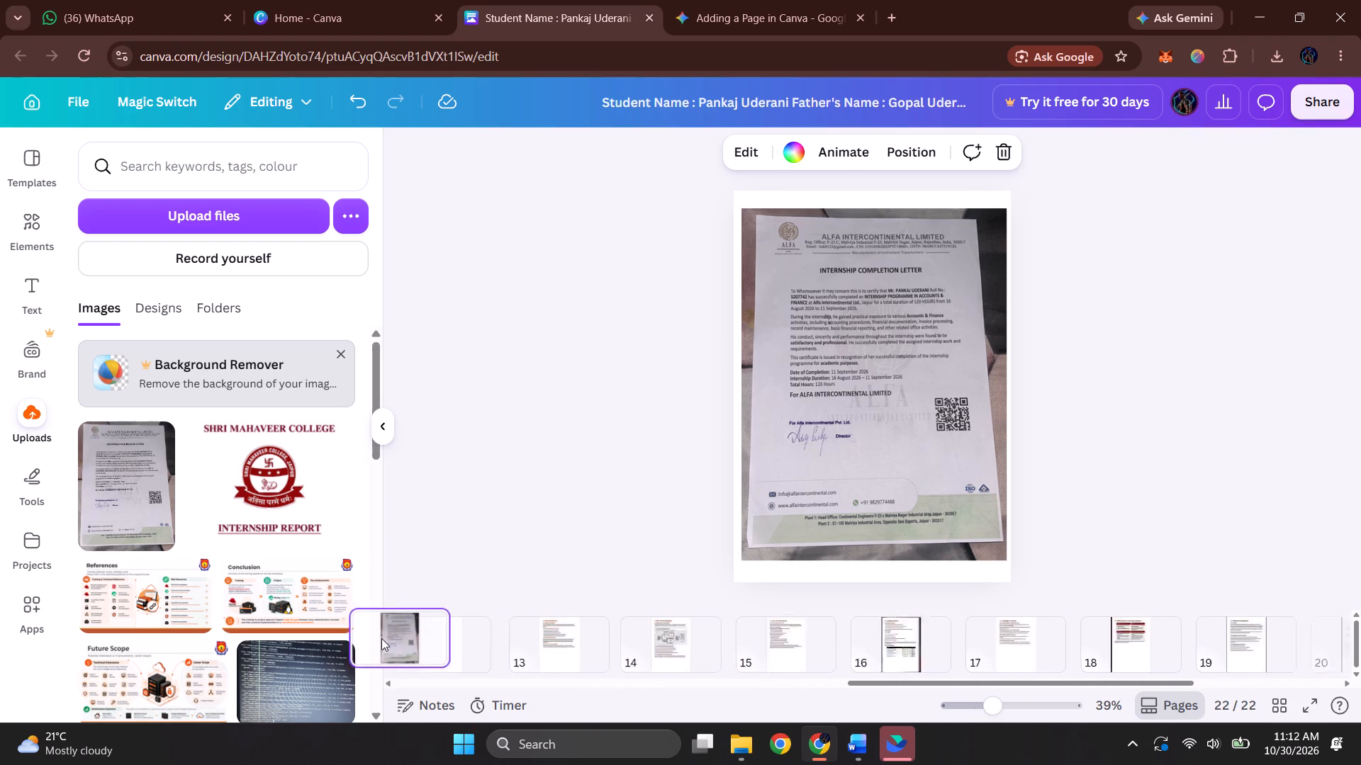
left_click_drag(381, 638, 527, 637)
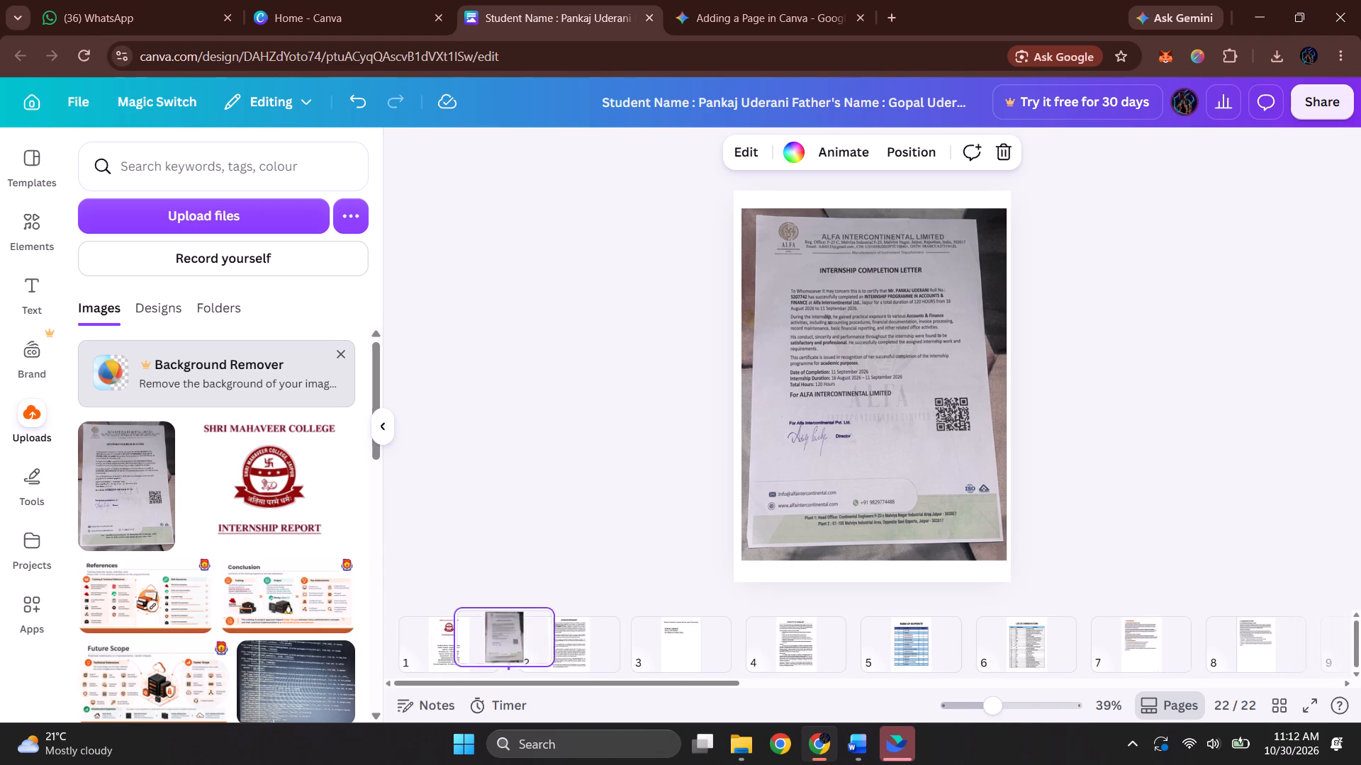
left_click_drag(527, 637, 512, 642)
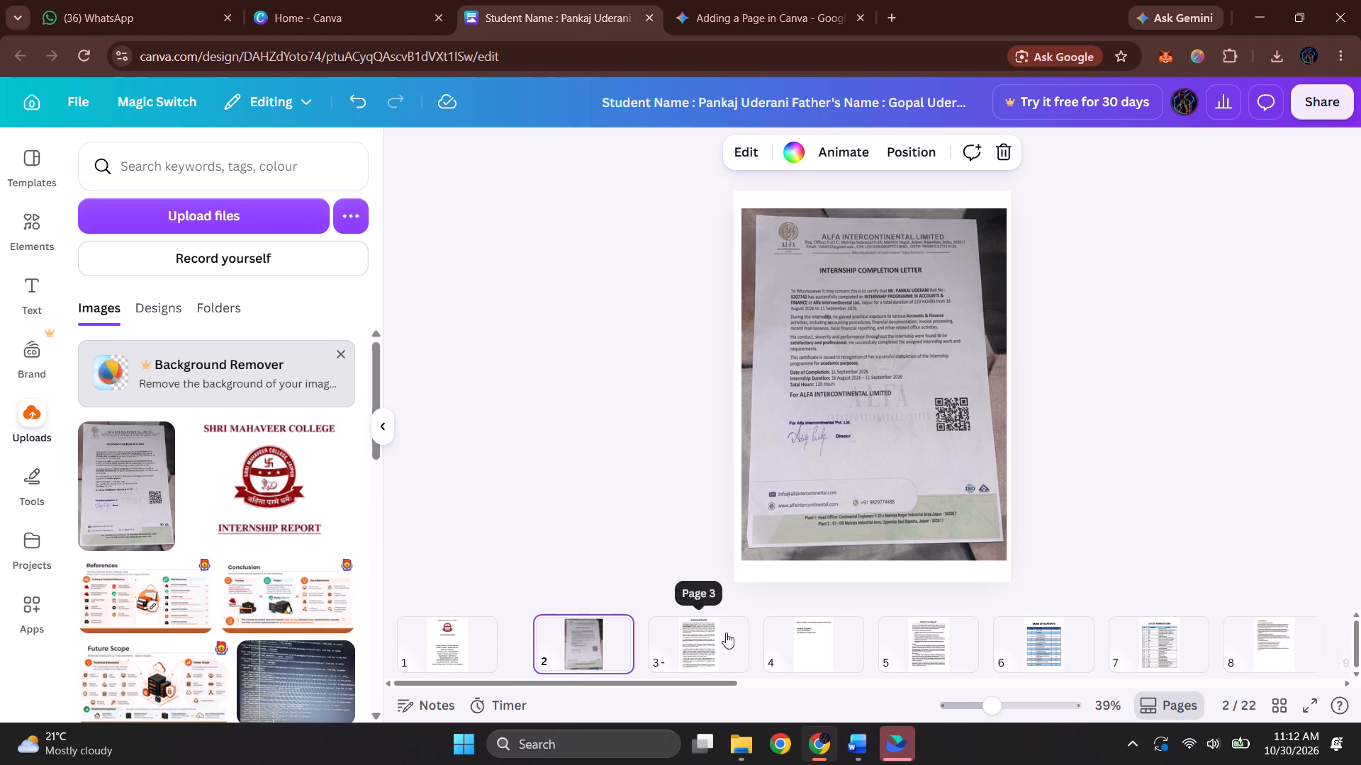
Set the background of the attendance sheet page, page 22, to dark green #005301 sampled from the sheet's footer band.
scroll(783, 640, "left", 12)
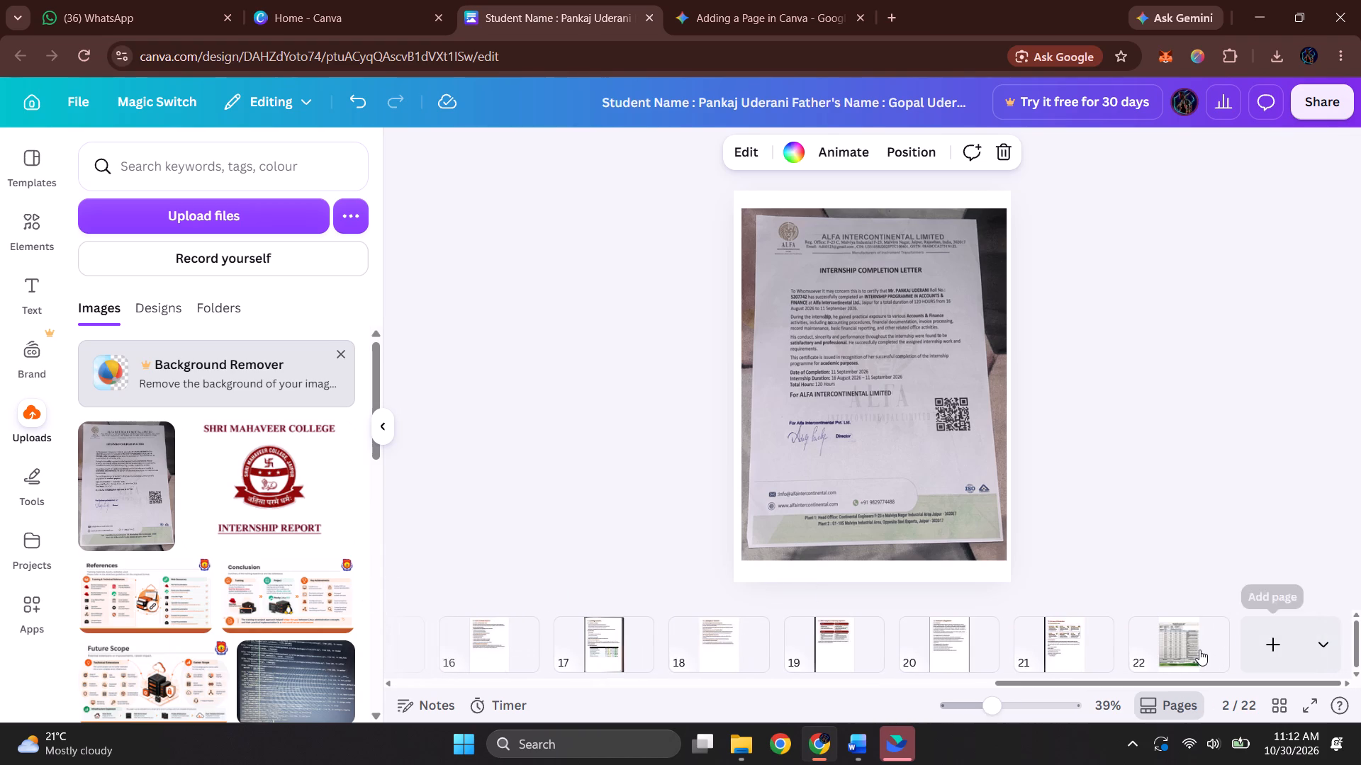
left_click(1199, 649)
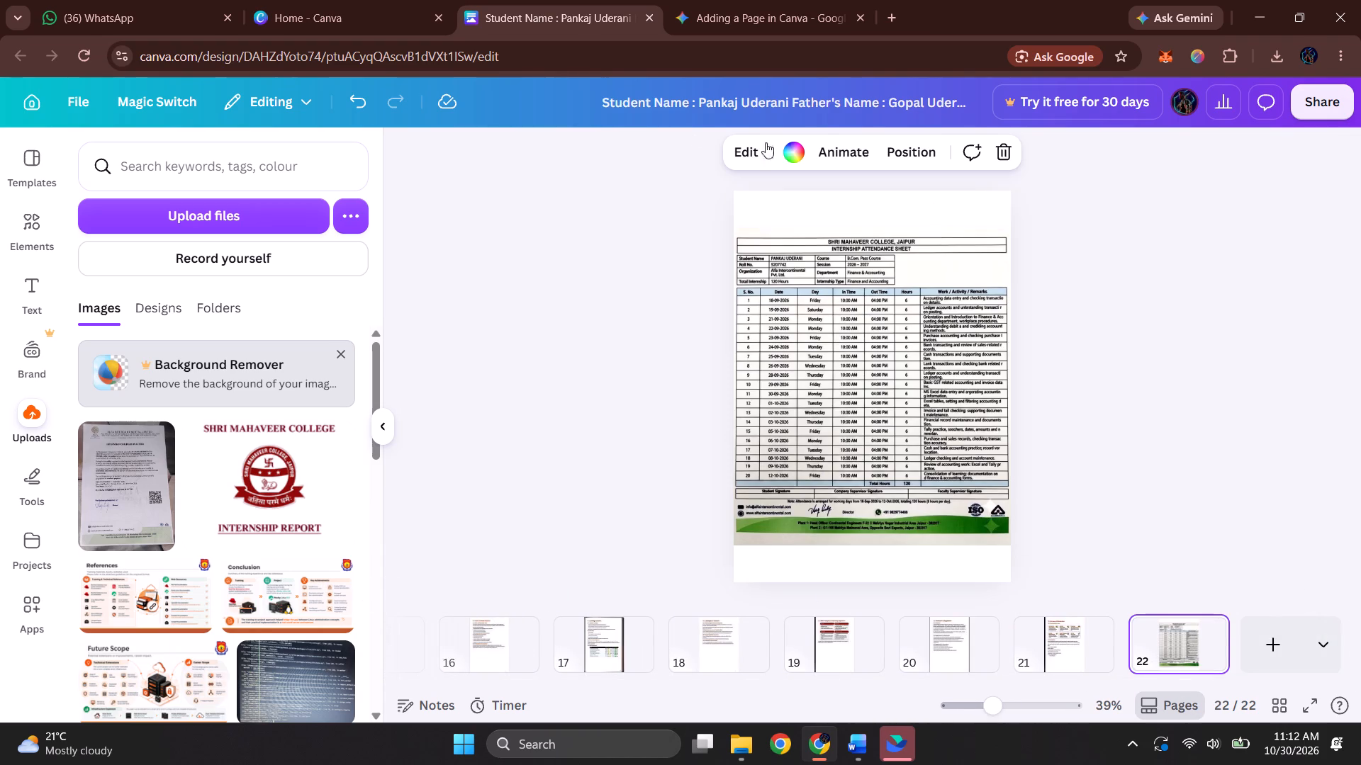
left_click(786, 154)
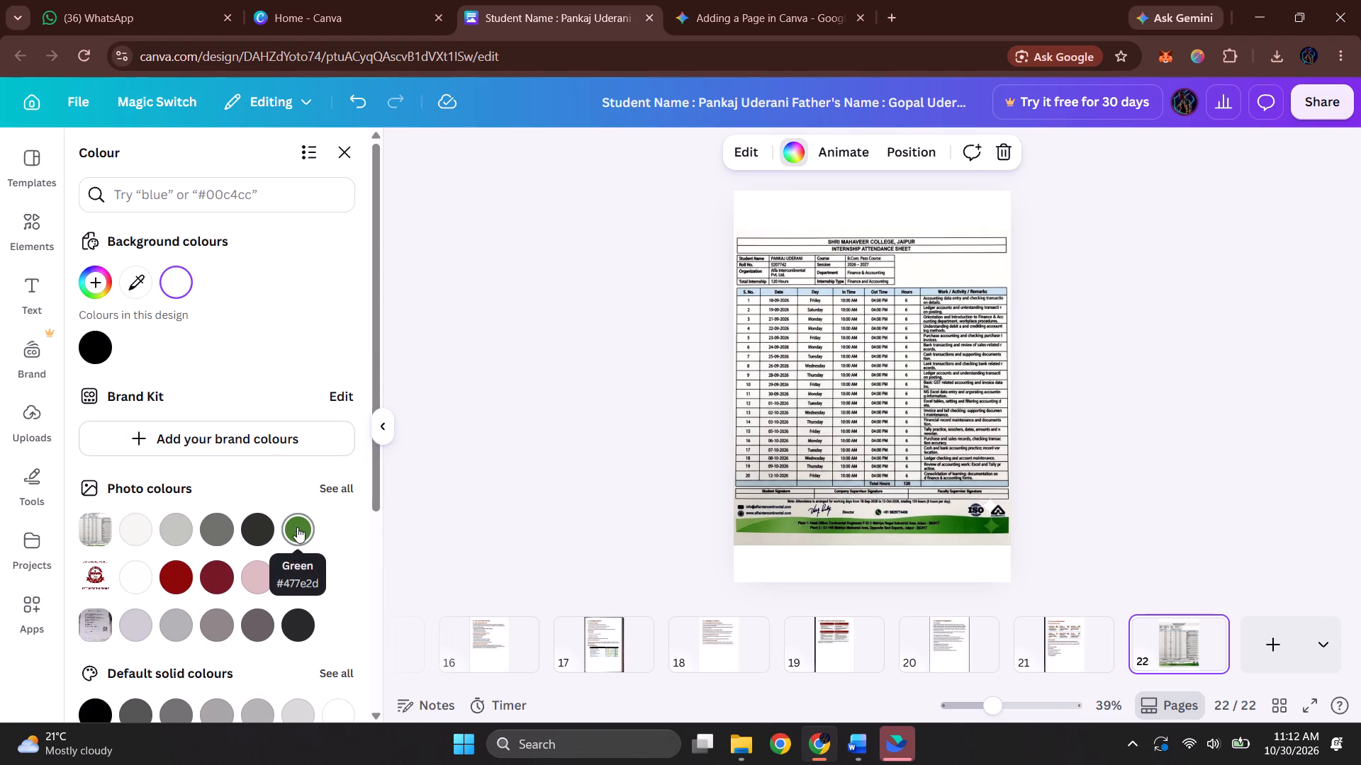
left_click(134, 276)
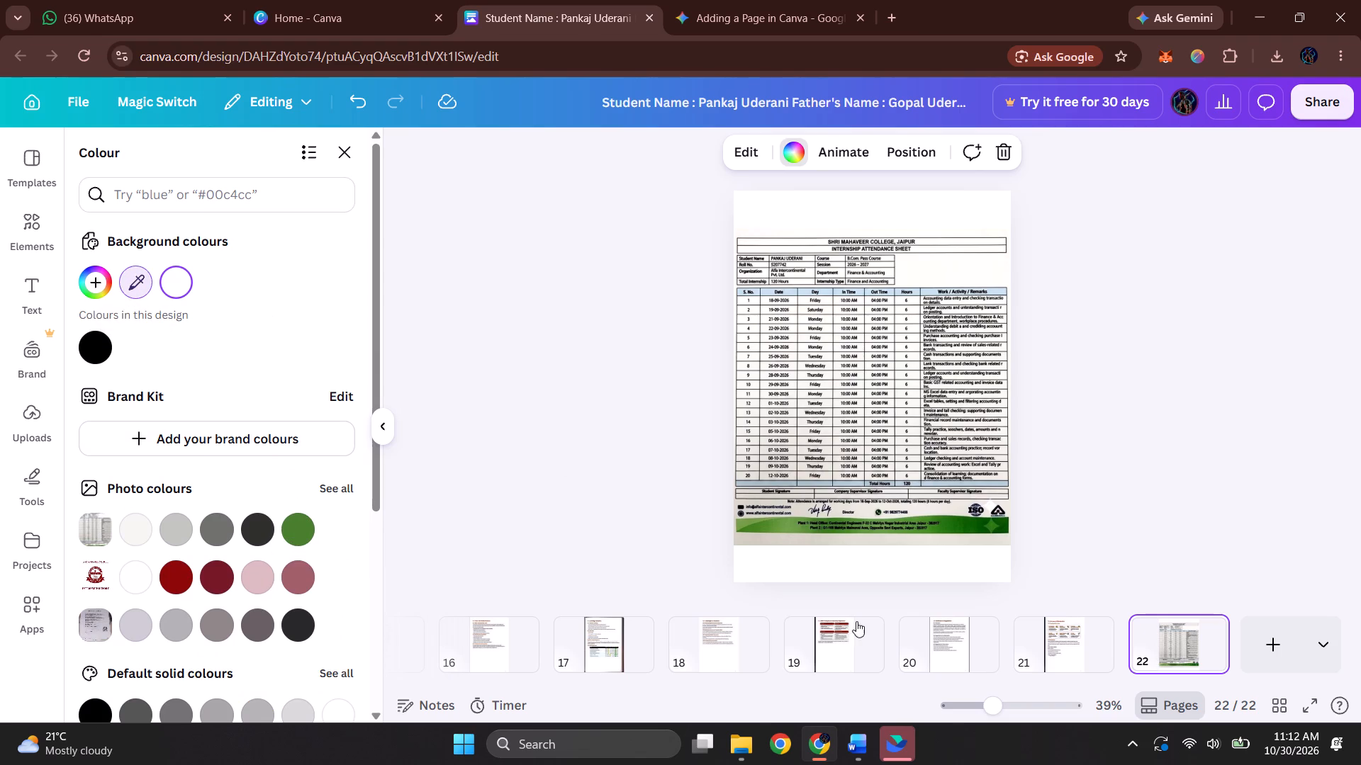
left_click(982, 529)
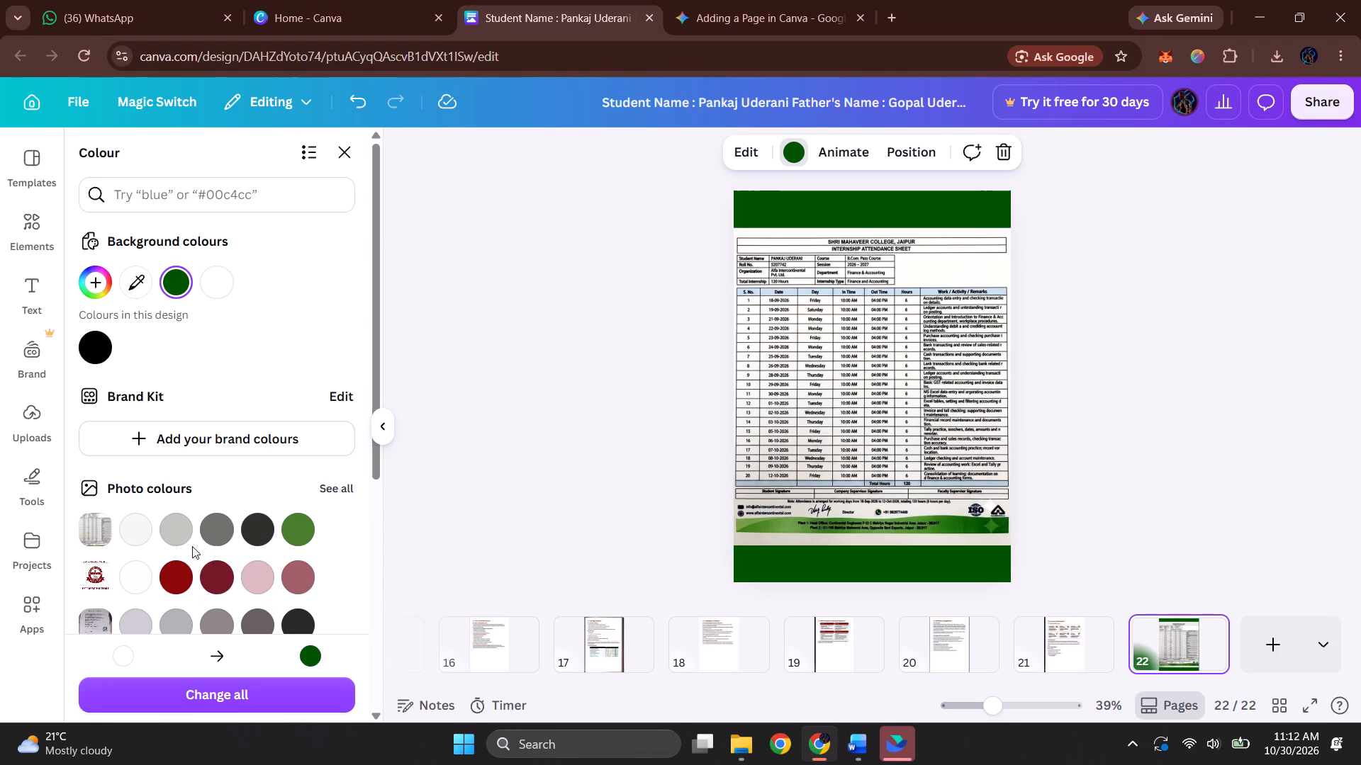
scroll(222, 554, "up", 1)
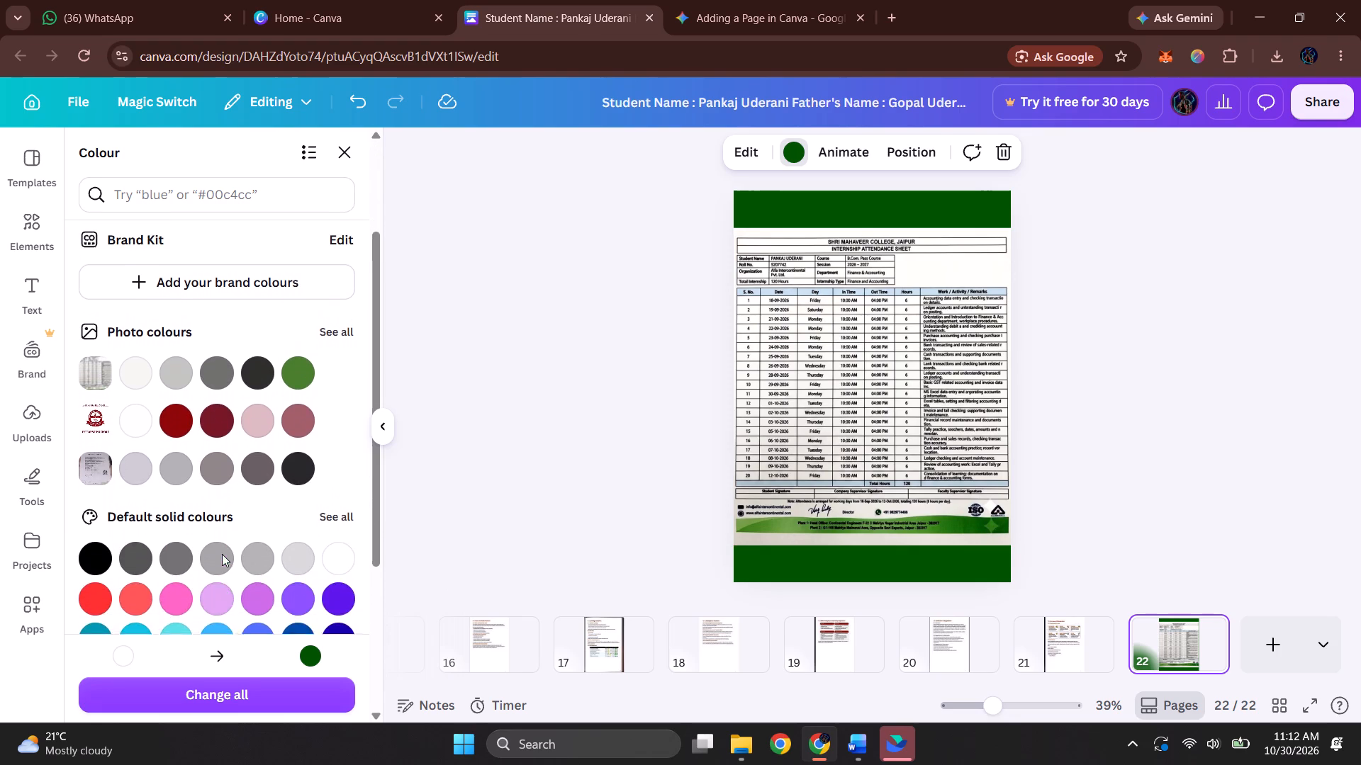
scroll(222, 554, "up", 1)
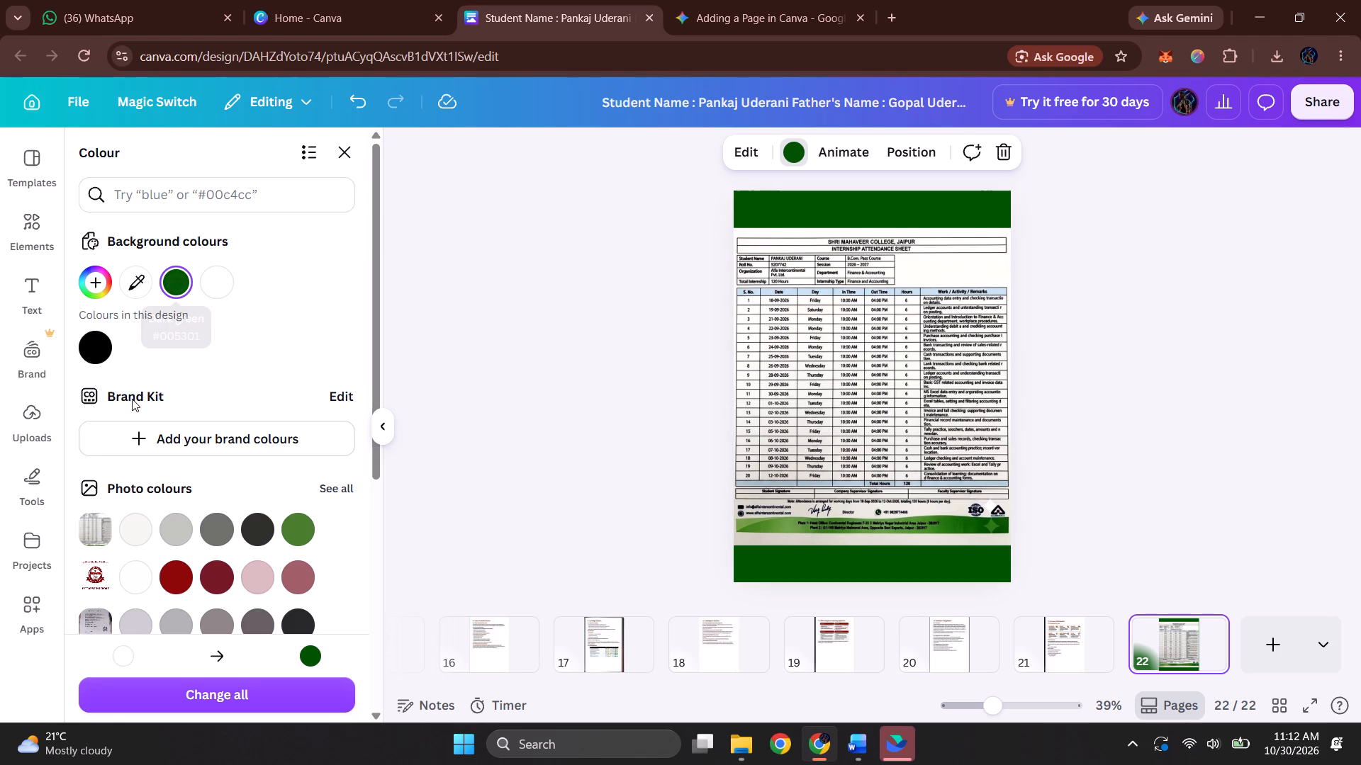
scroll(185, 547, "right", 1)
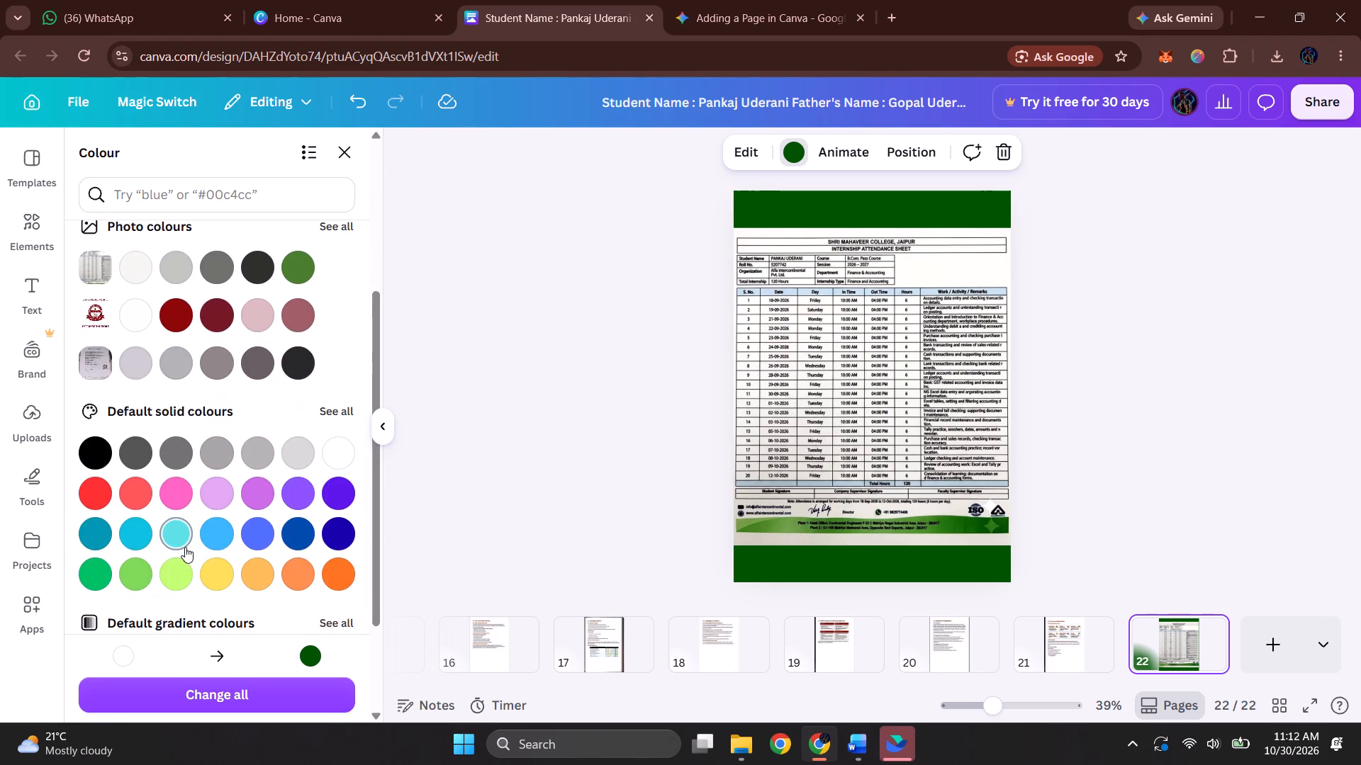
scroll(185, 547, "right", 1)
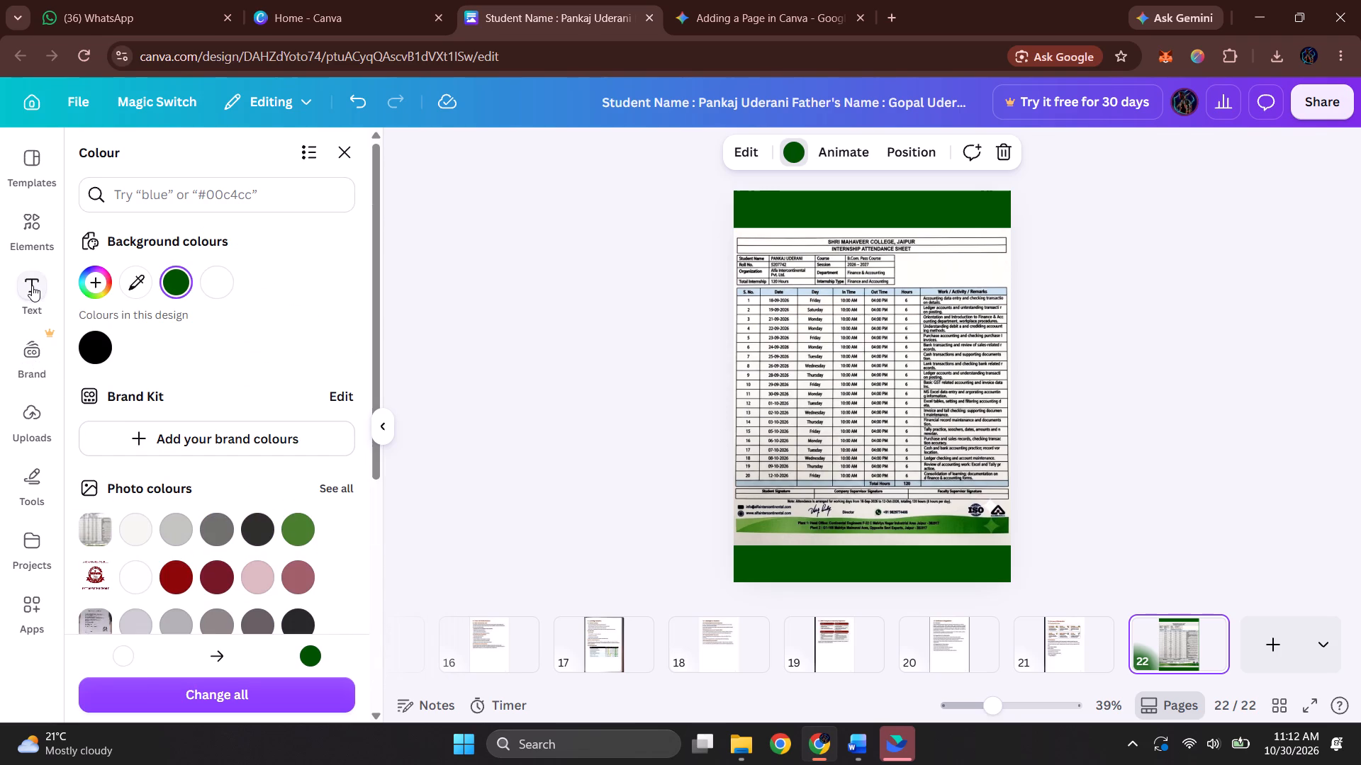
Add the recently used square to the attendance sheet page and shrink it to cover the sparkle mark at the green footer band's right end.
left_click(23, 230)
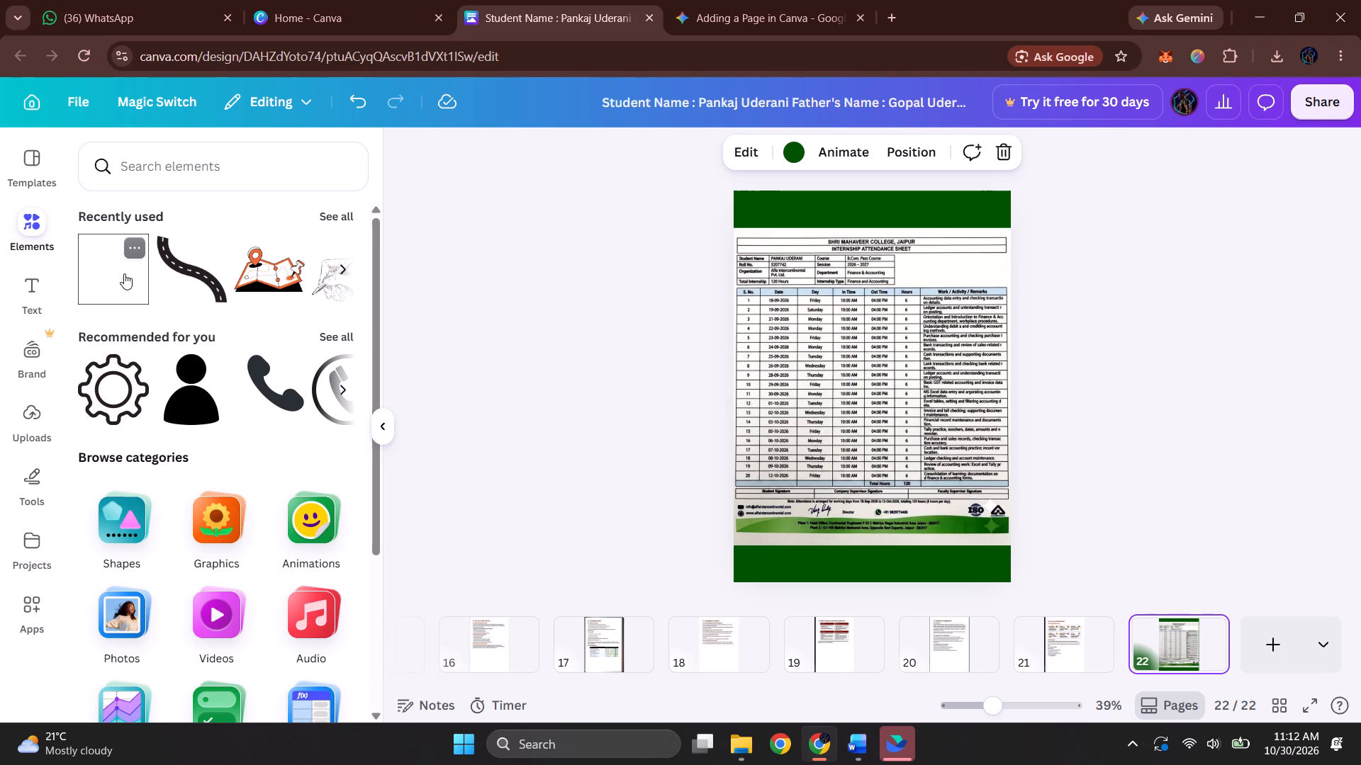
left_click(124, 273)
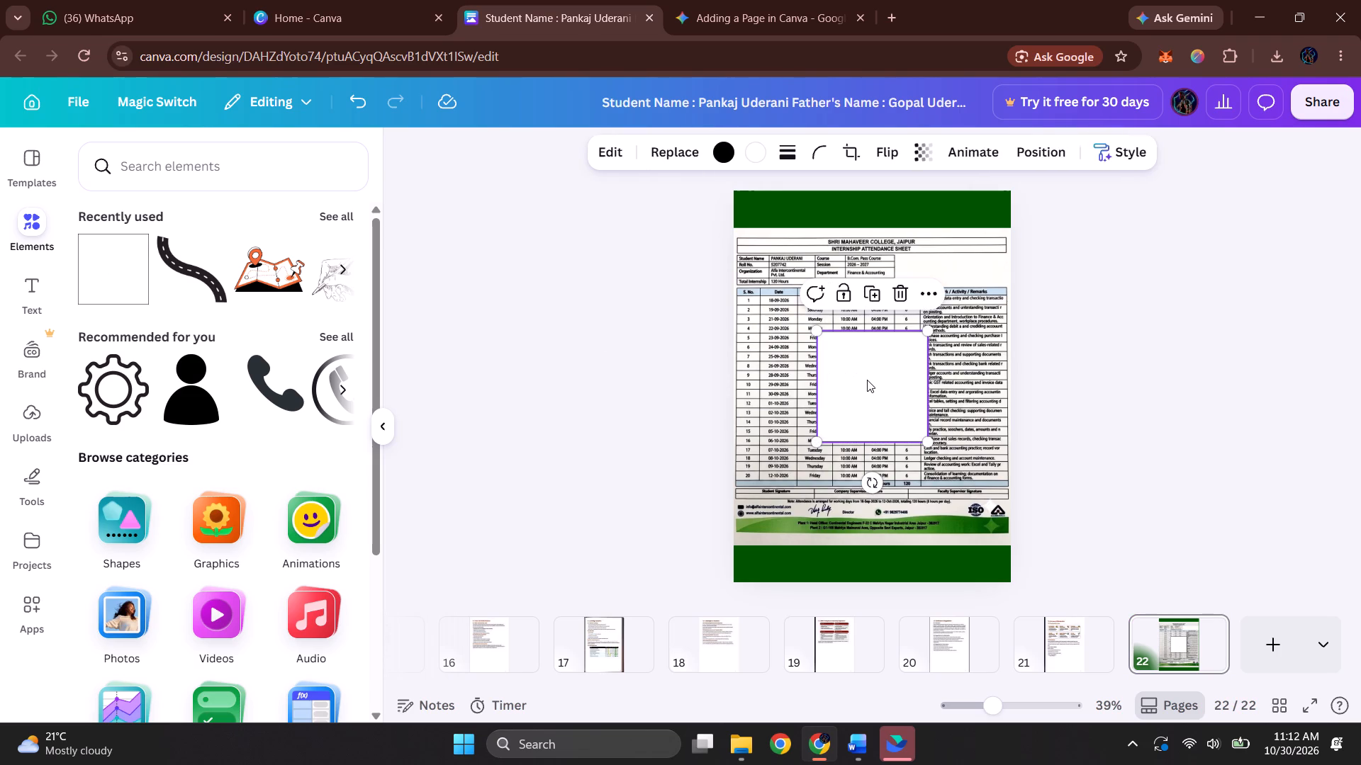
left_click(867, 380)
left_click_drag(867, 380, 866, 549)
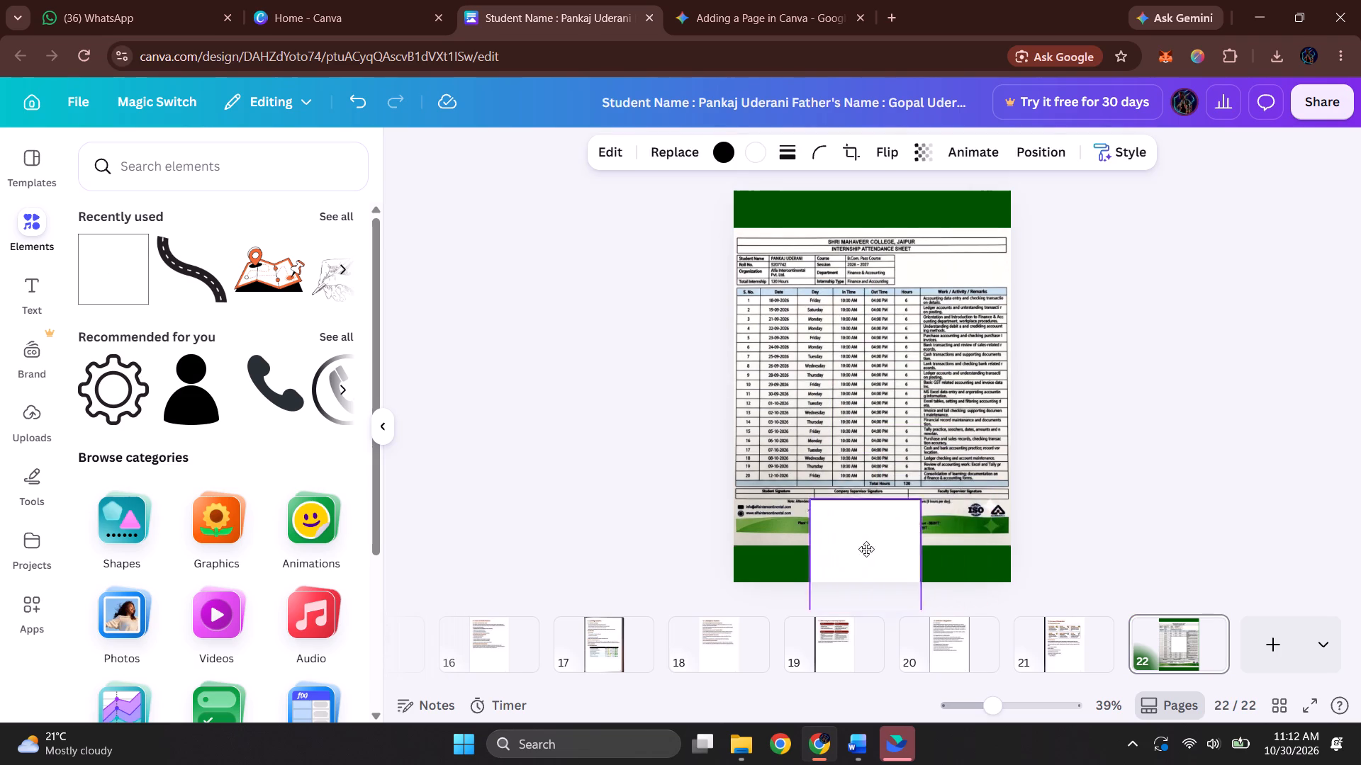
left_click_drag(866, 549, 934, 548)
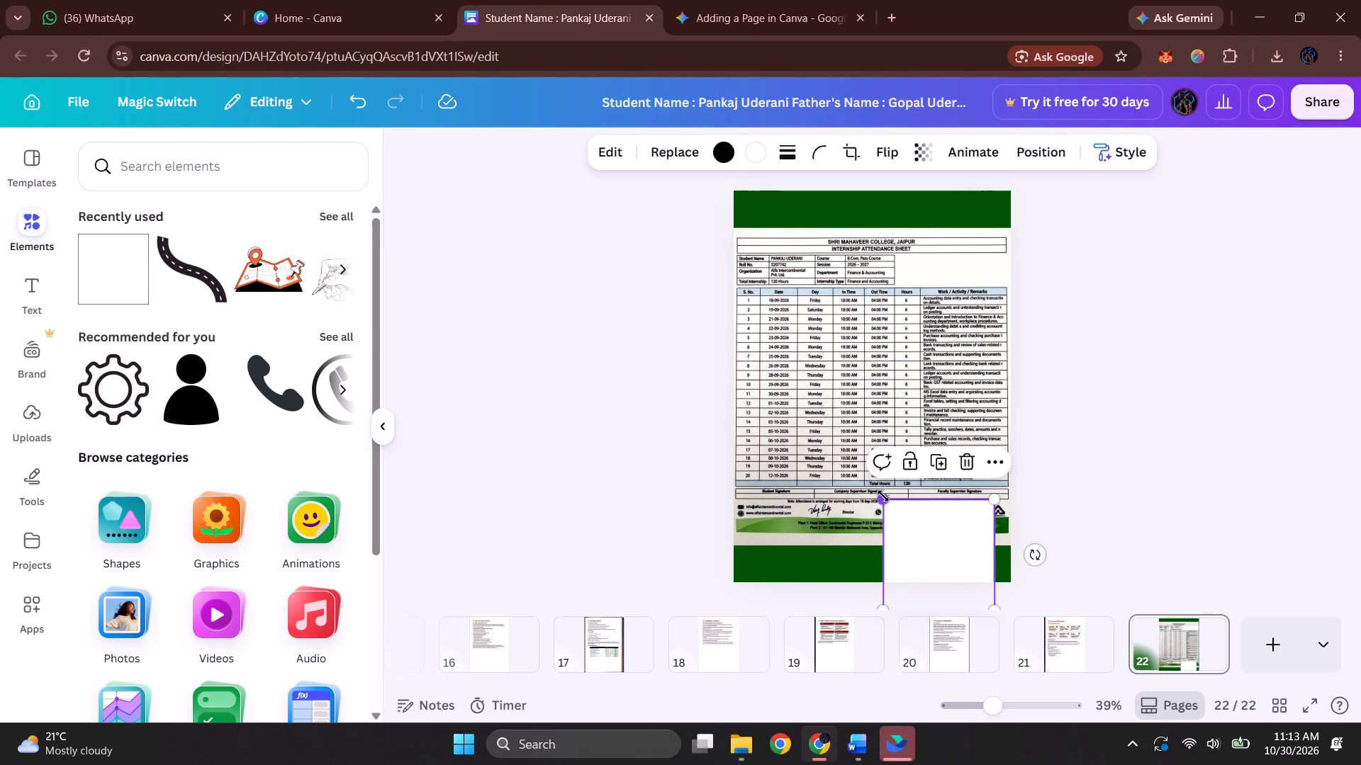
left_click_drag(883, 499, 960, 554)
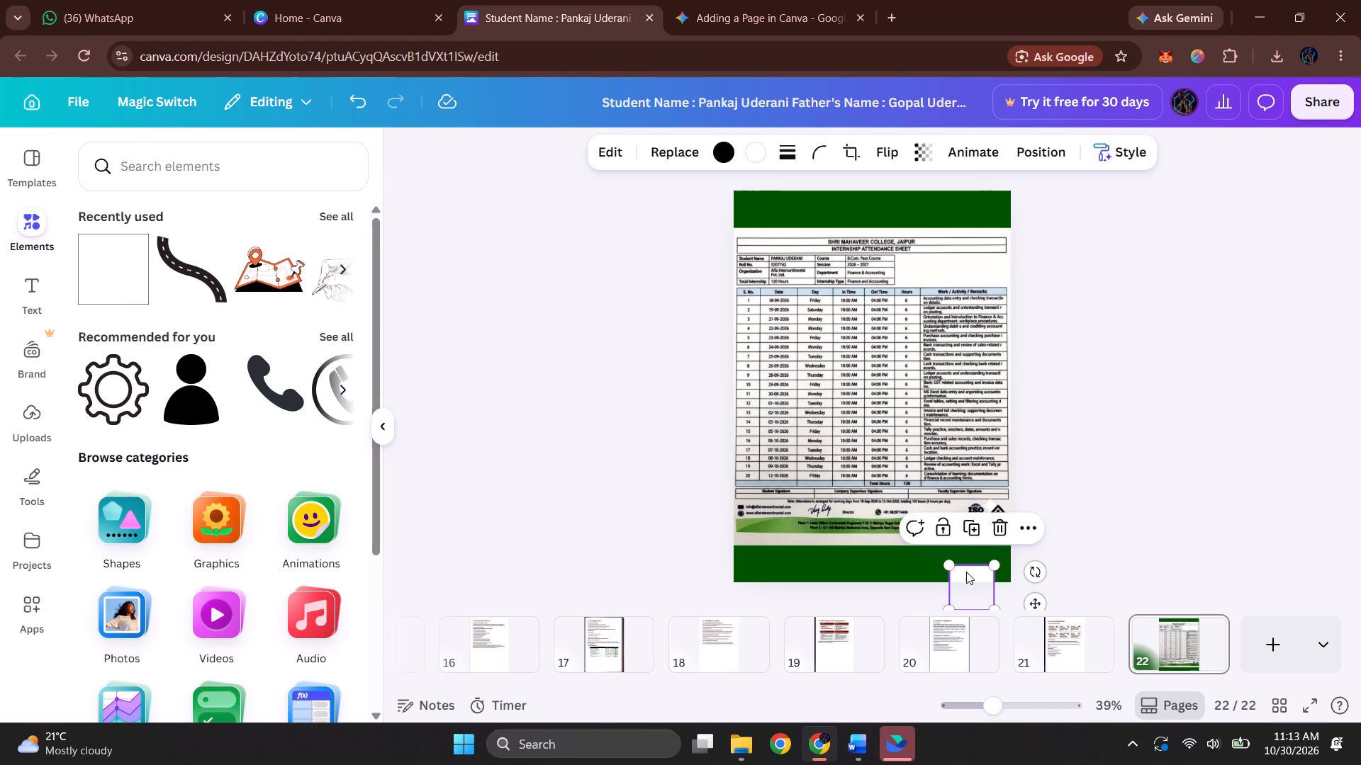
left_click_drag(967, 571, 975, 519)
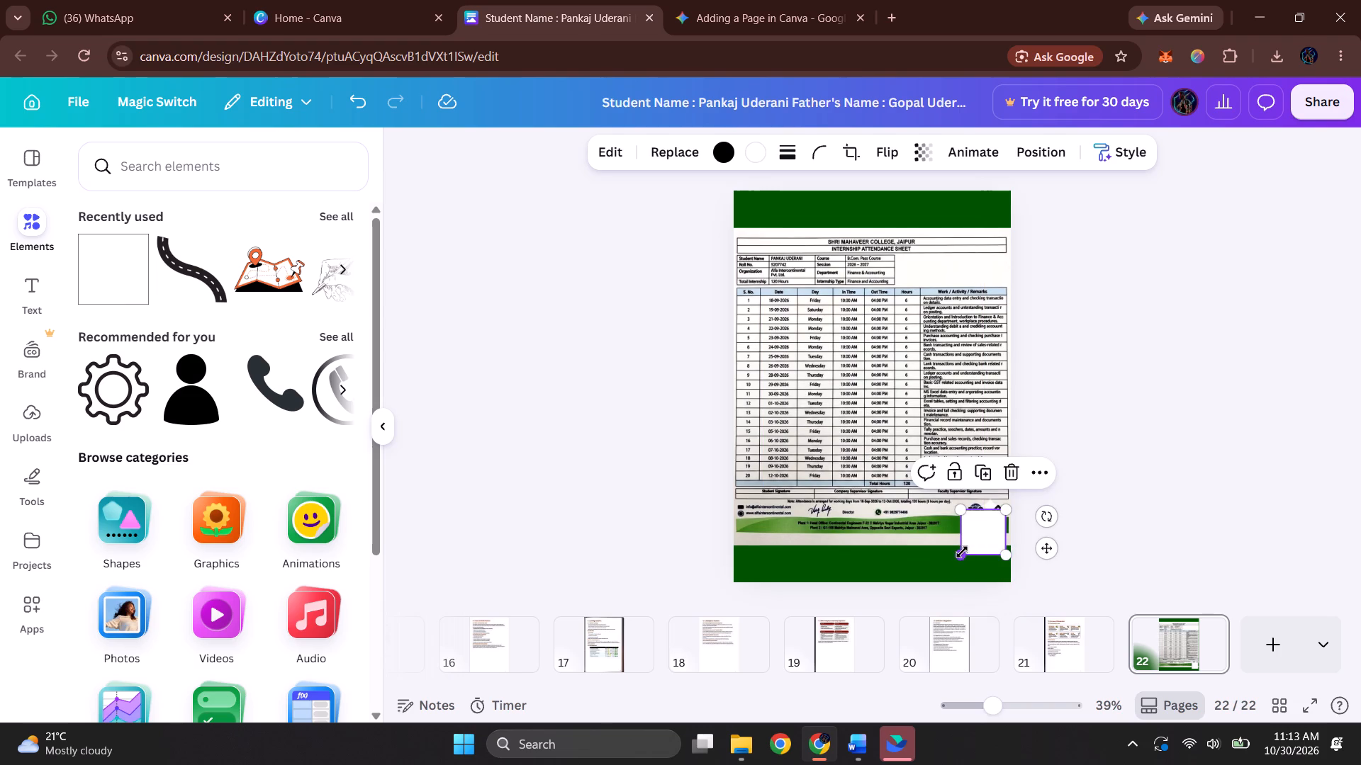
left_click_drag(962, 552, 985, 530)
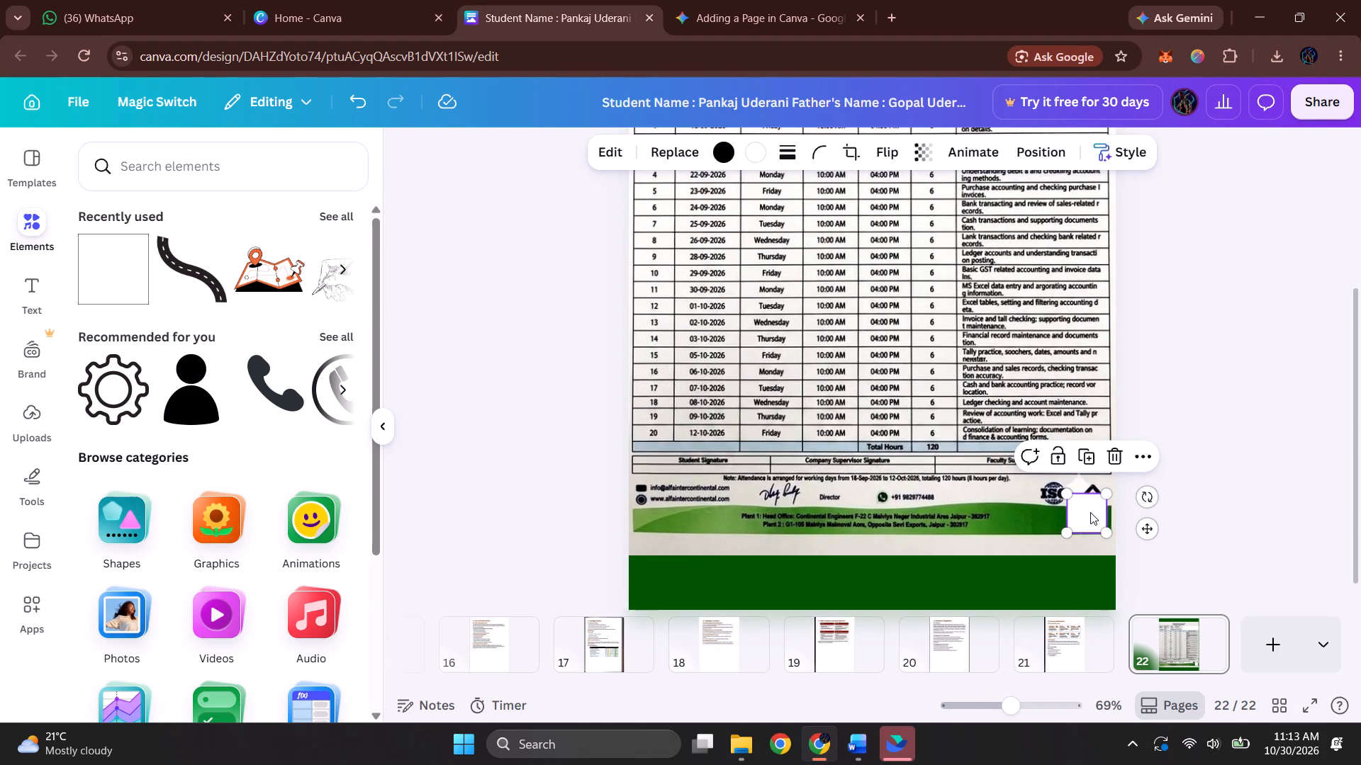
left_click_drag(1090, 512, 1077, 521)
left_click_drag(1058, 542, 1073, 533)
left_click(1080, 515)
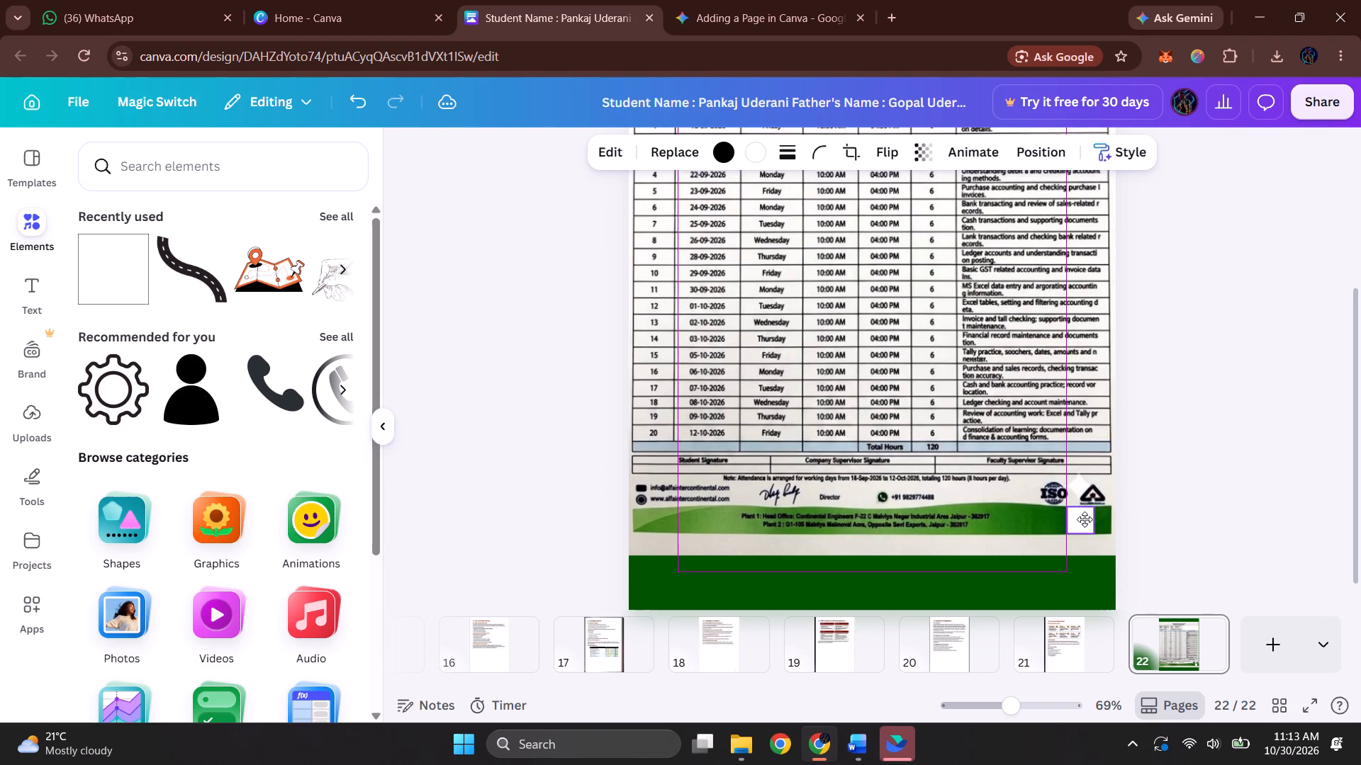
Recolour both the outline and the fill of the small square on the footer band to dark green #005301.
left_click(730, 156)
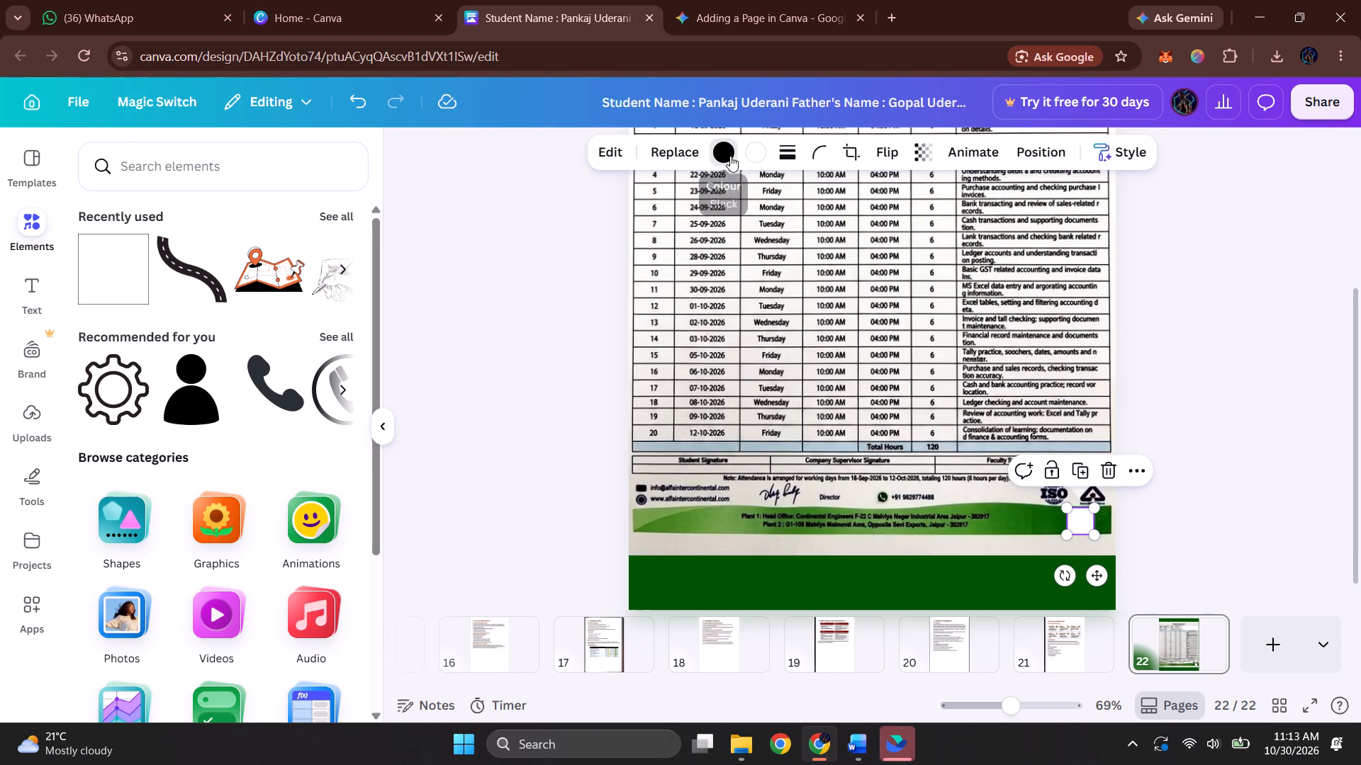
left_click(94, 345)
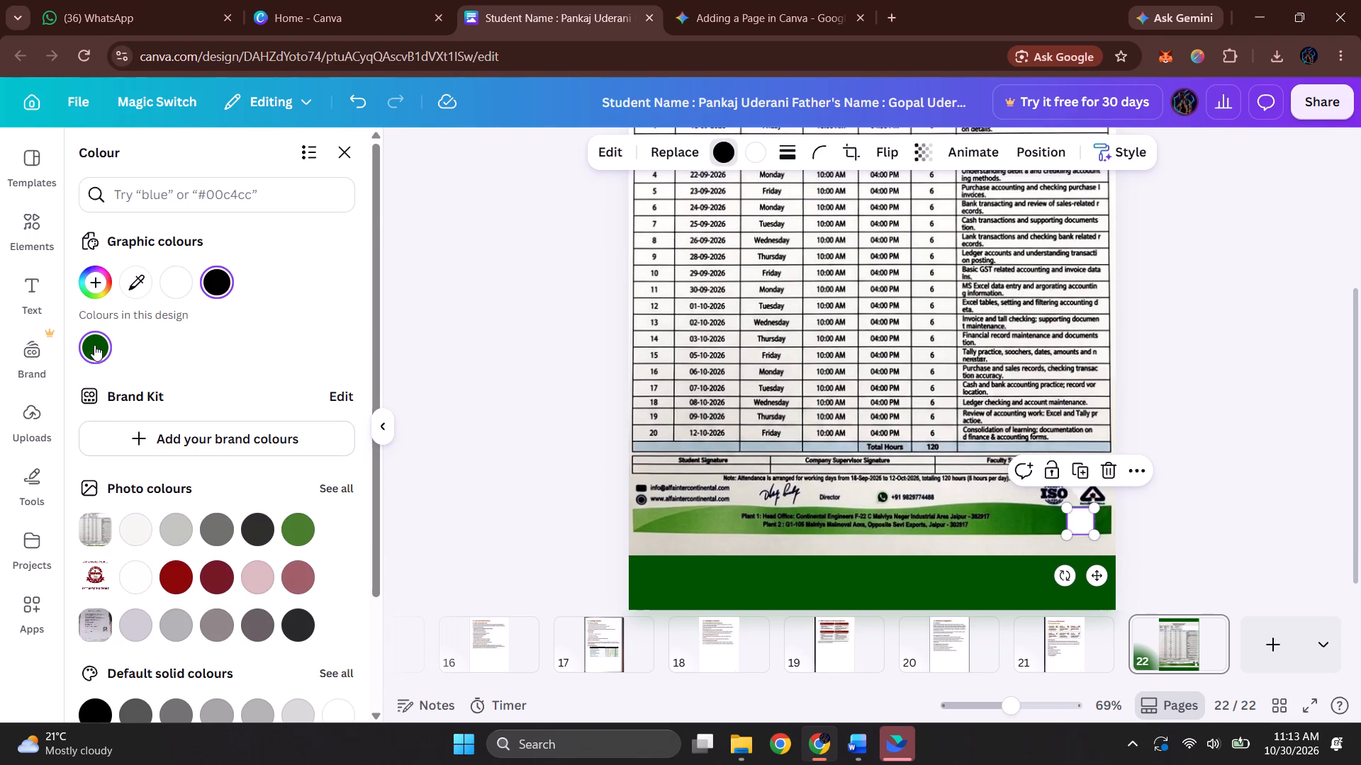
left_click(94, 345)
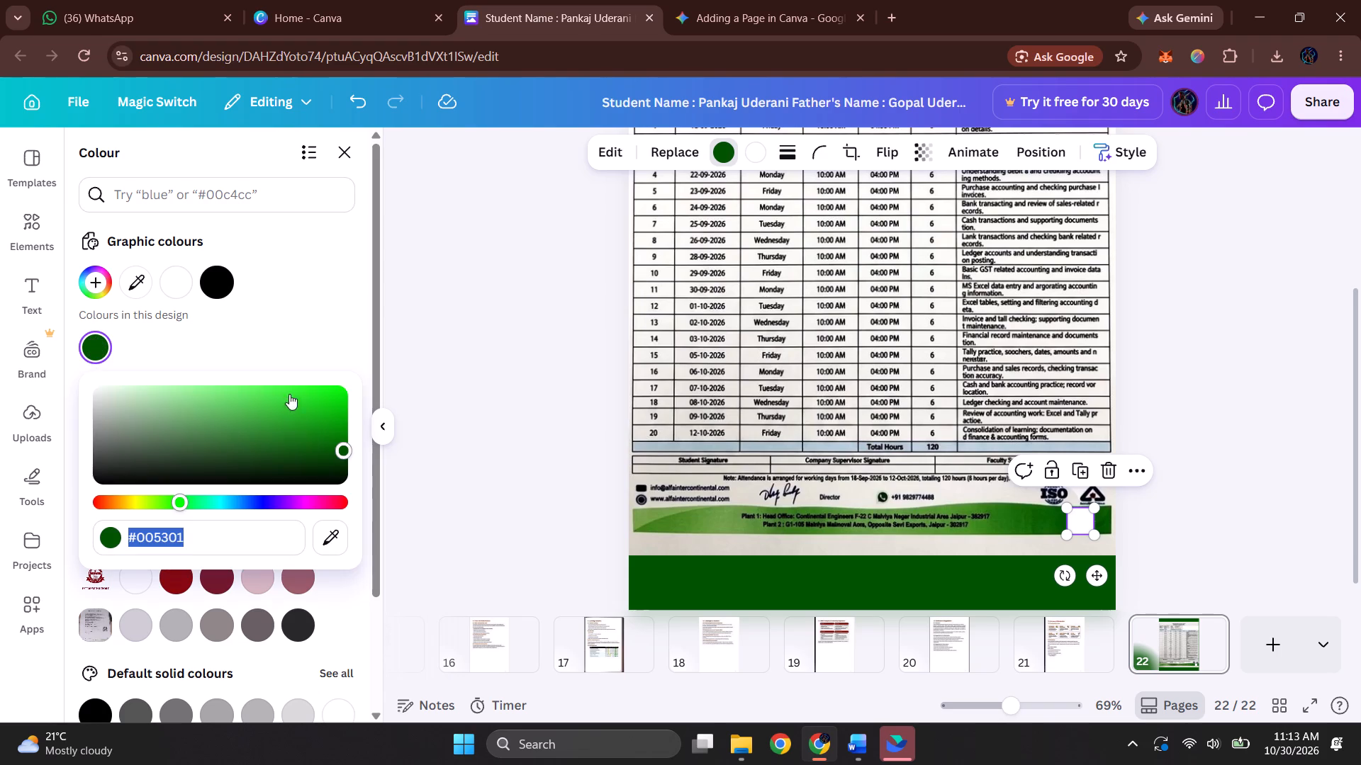
left_click(1202, 517)
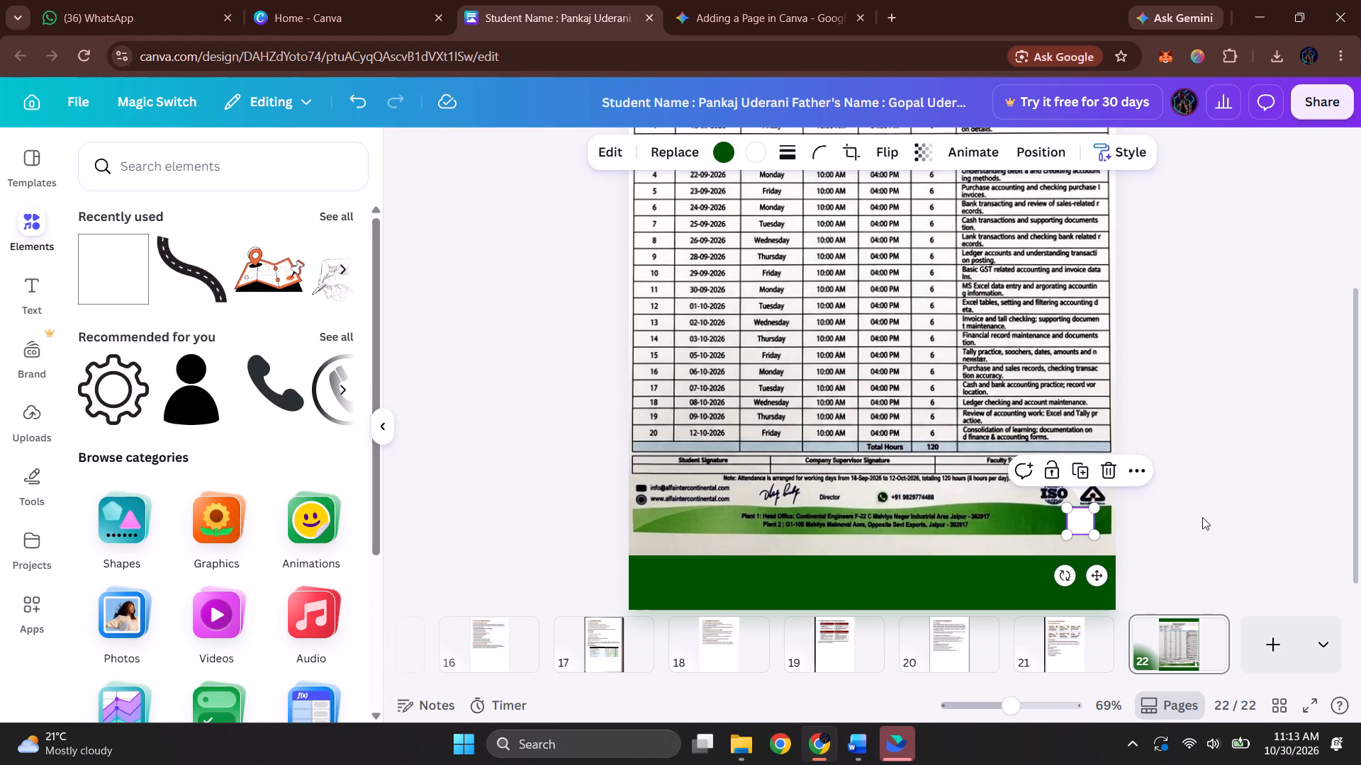
left_click(729, 153)
left_click(1087, 517)
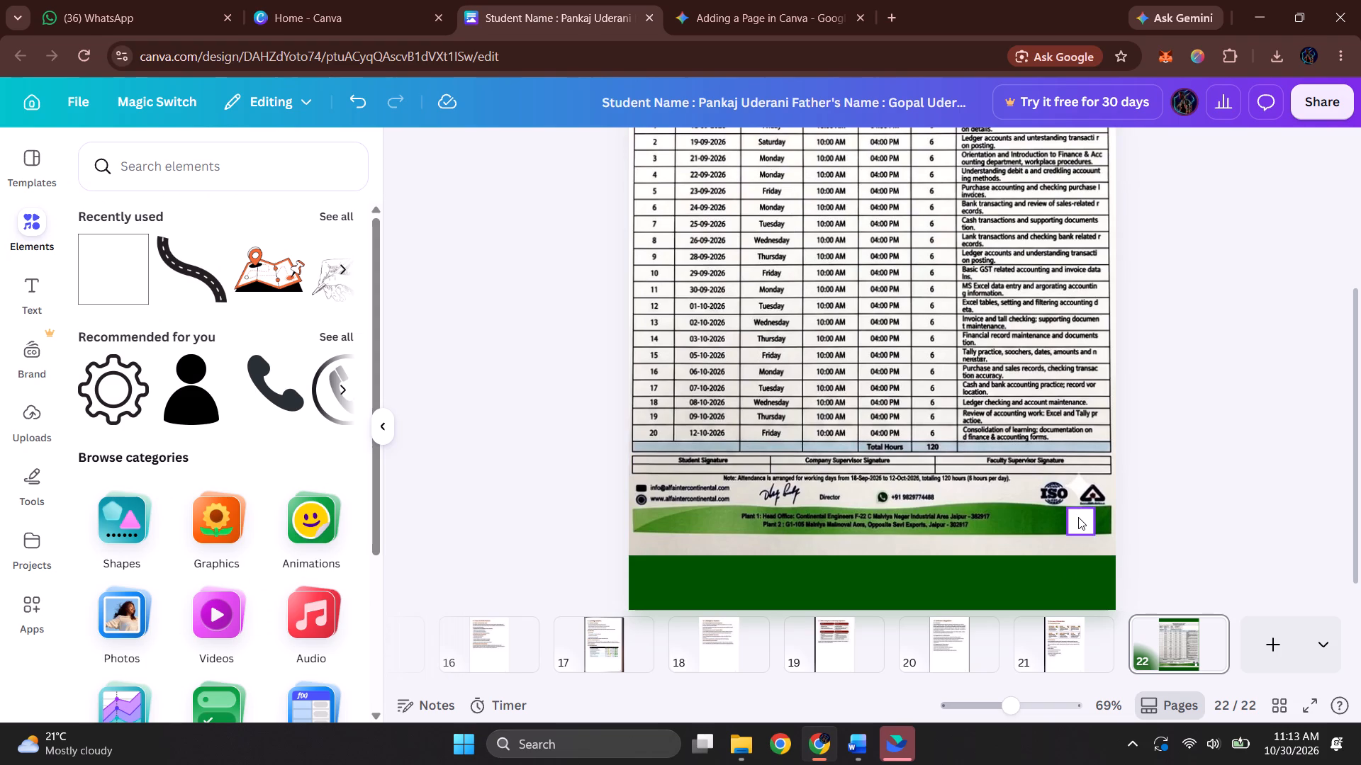
left_click(1078, 517)
left_click(757, 154)
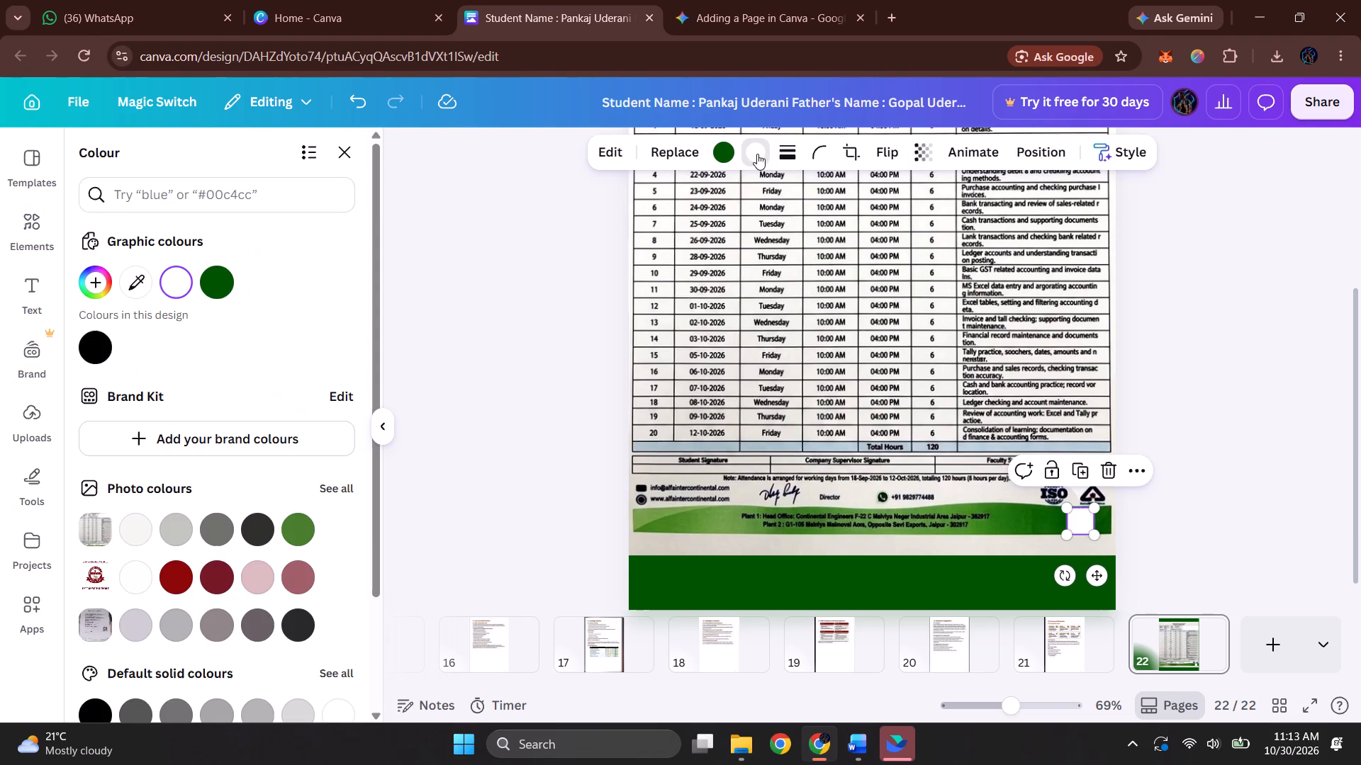
left_click(219, 280)
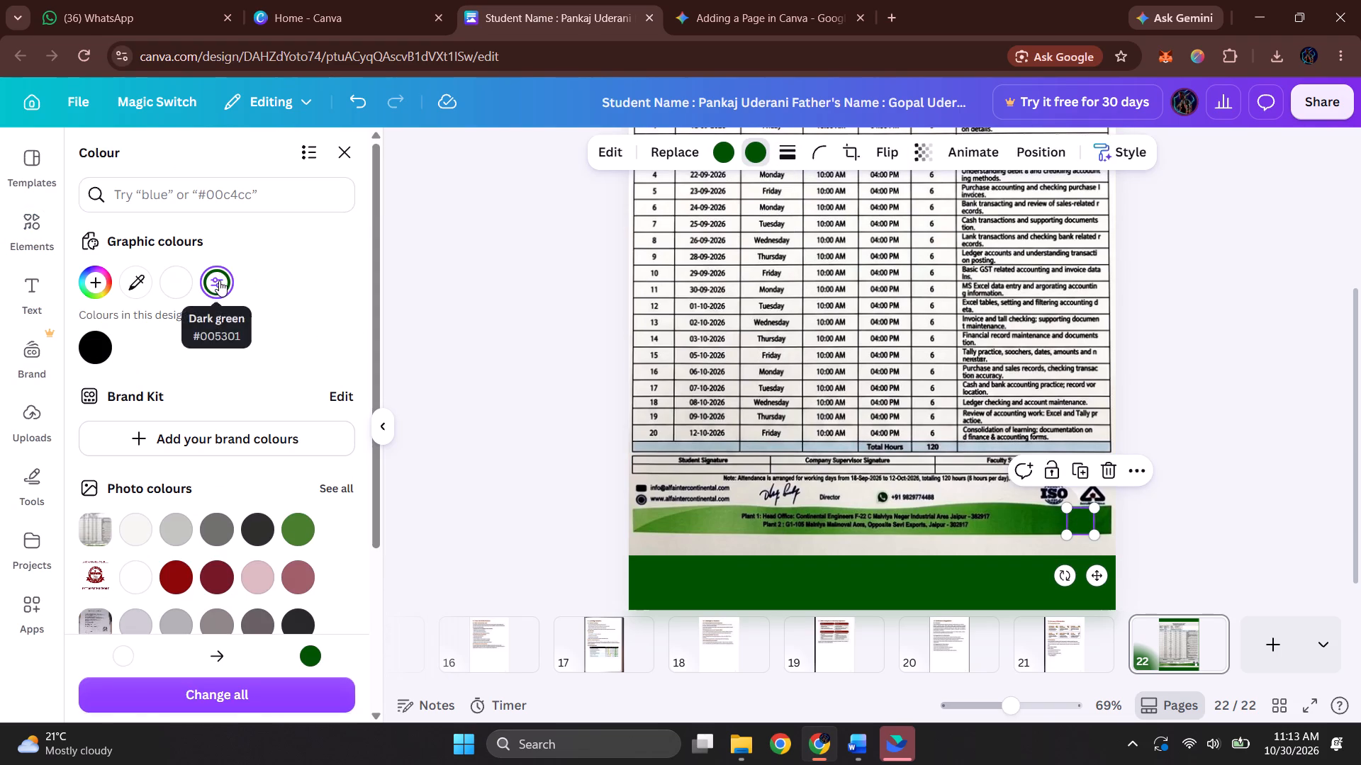
left_click(1226, 485)
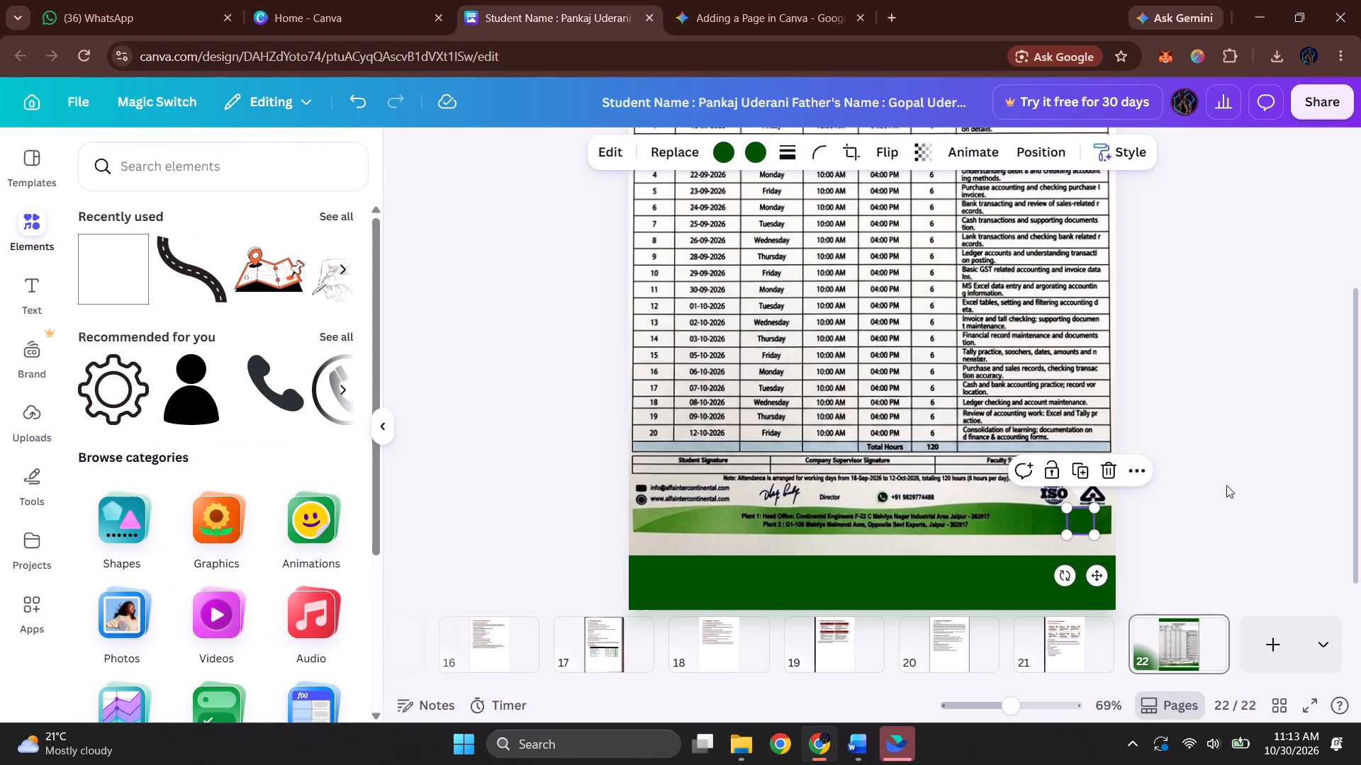
left_click(1226, 485)
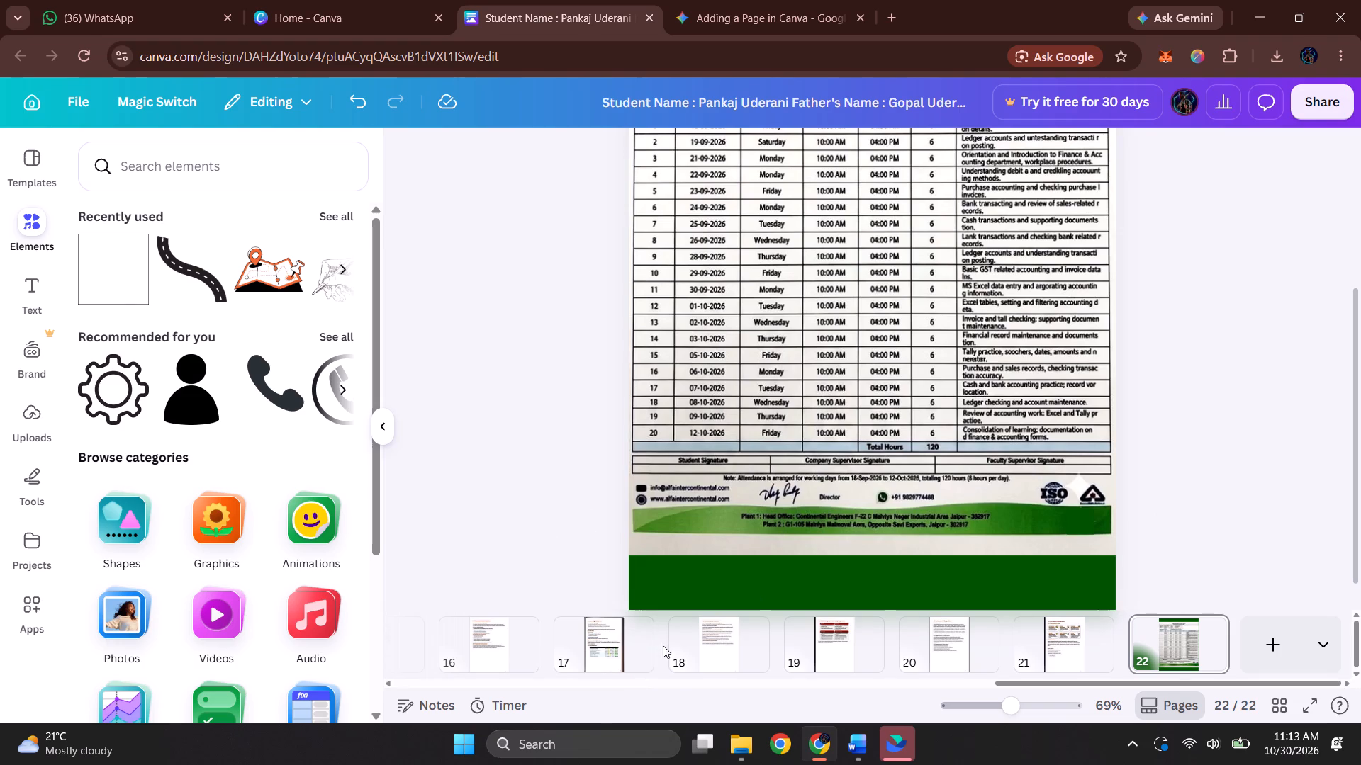
Review the report's pages in order from the completion letter on page 2 through to the attendance sheet on page 22.
scroll(671, 643, "right", 17)
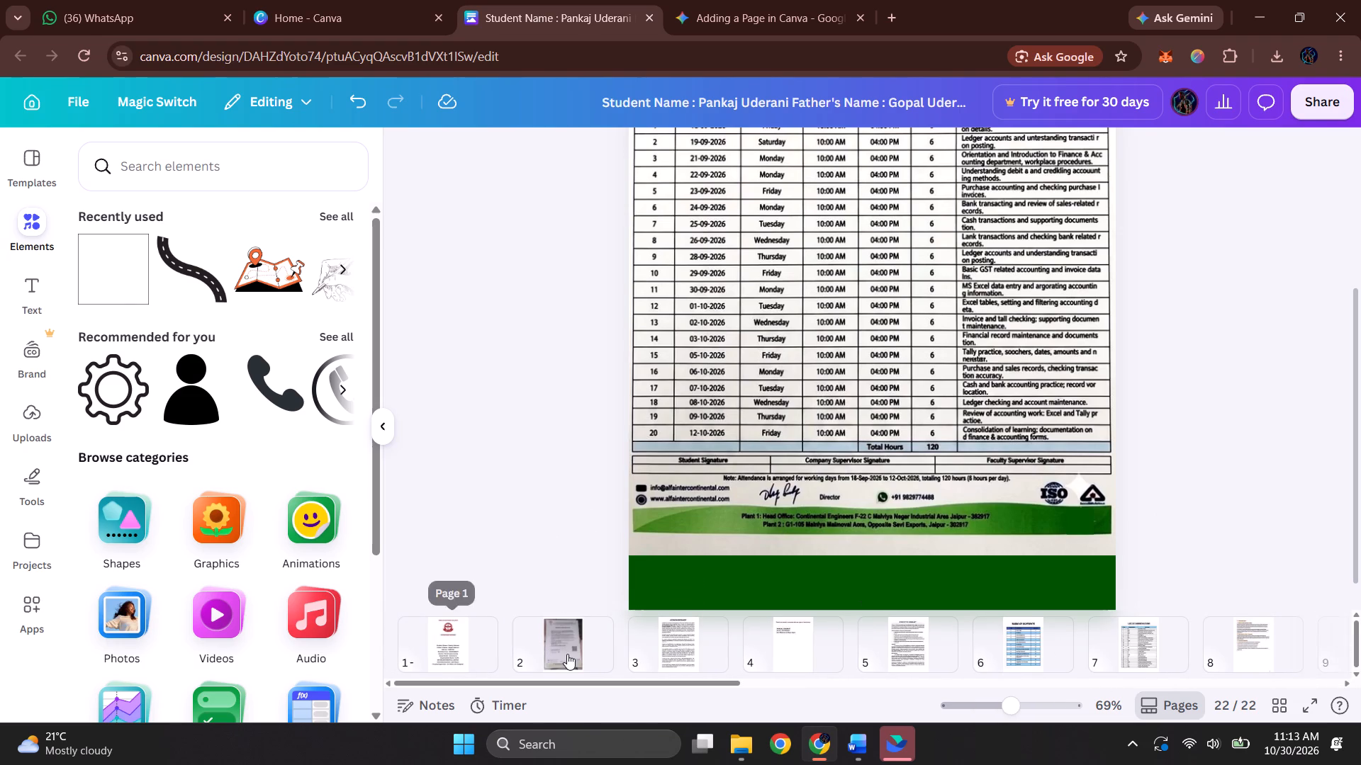
left_click(569, 652)
key("Down")
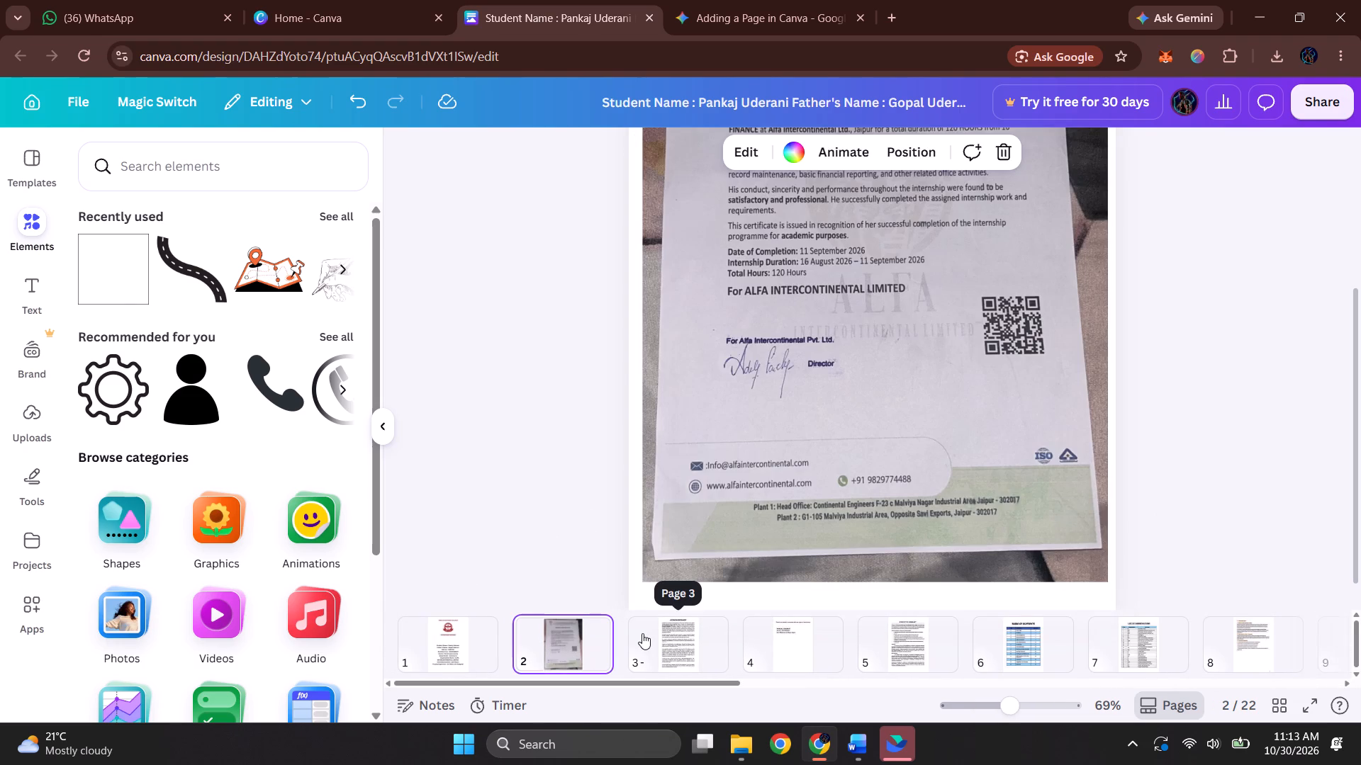
key("Right")
scroll(642, 633, "up", 2)
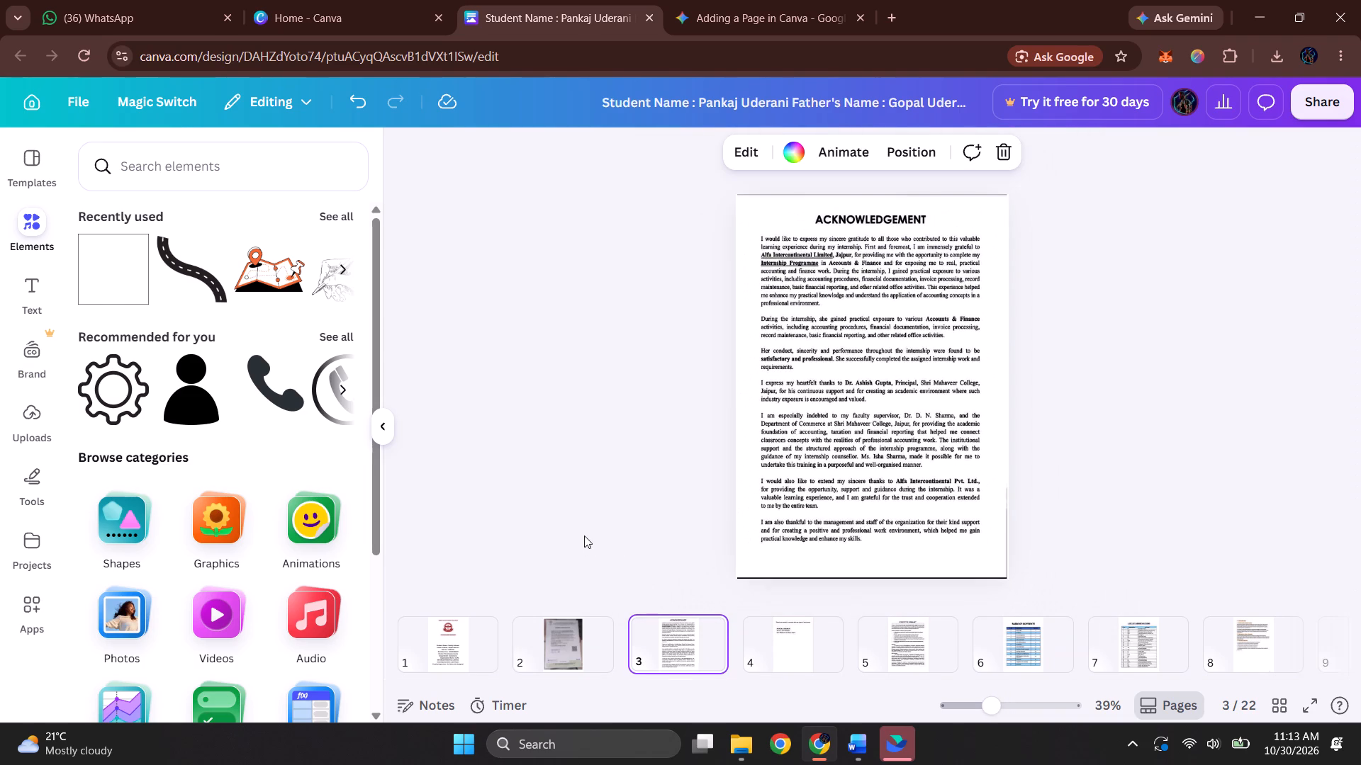
key("Right")
key("Right")
key("Right")
key("Right")
key("Right")
key("Right")
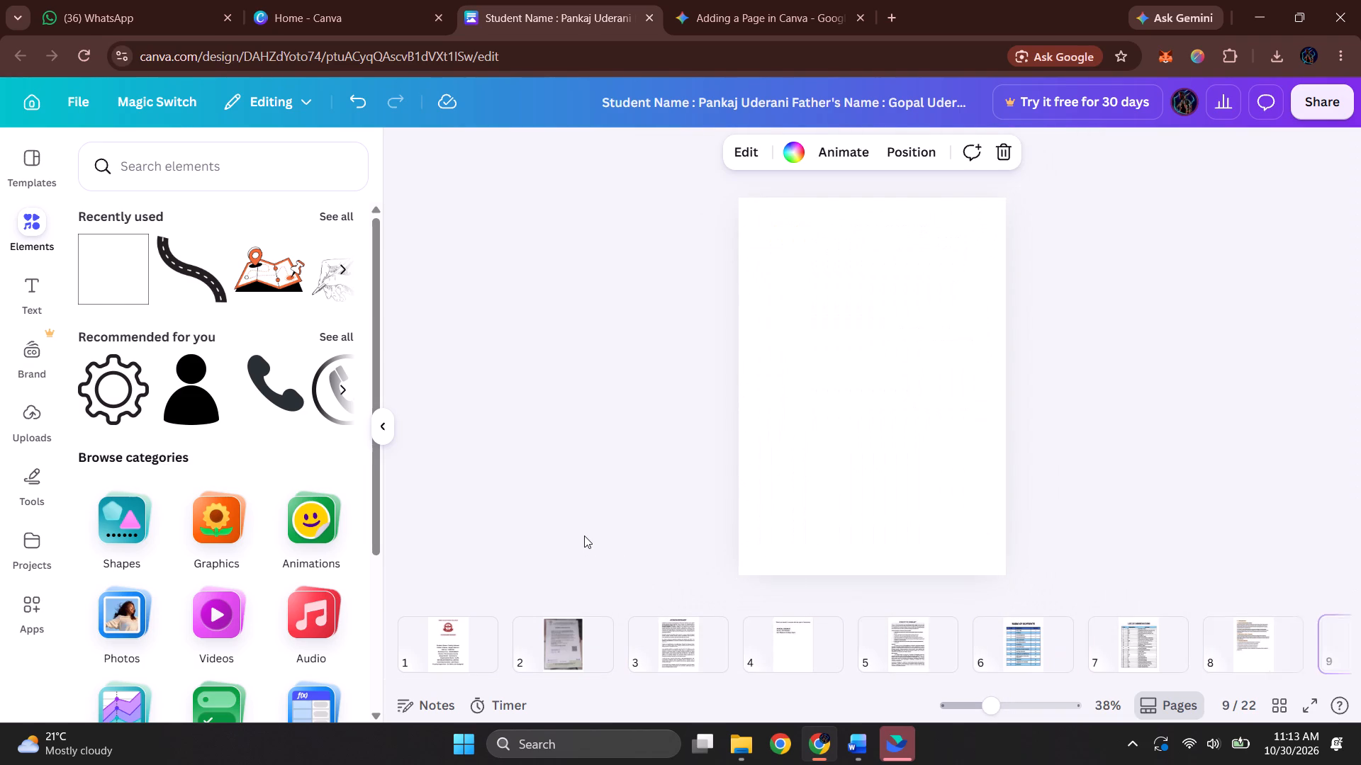
key("Right")
key("Right")
key("Right")
key("Right")
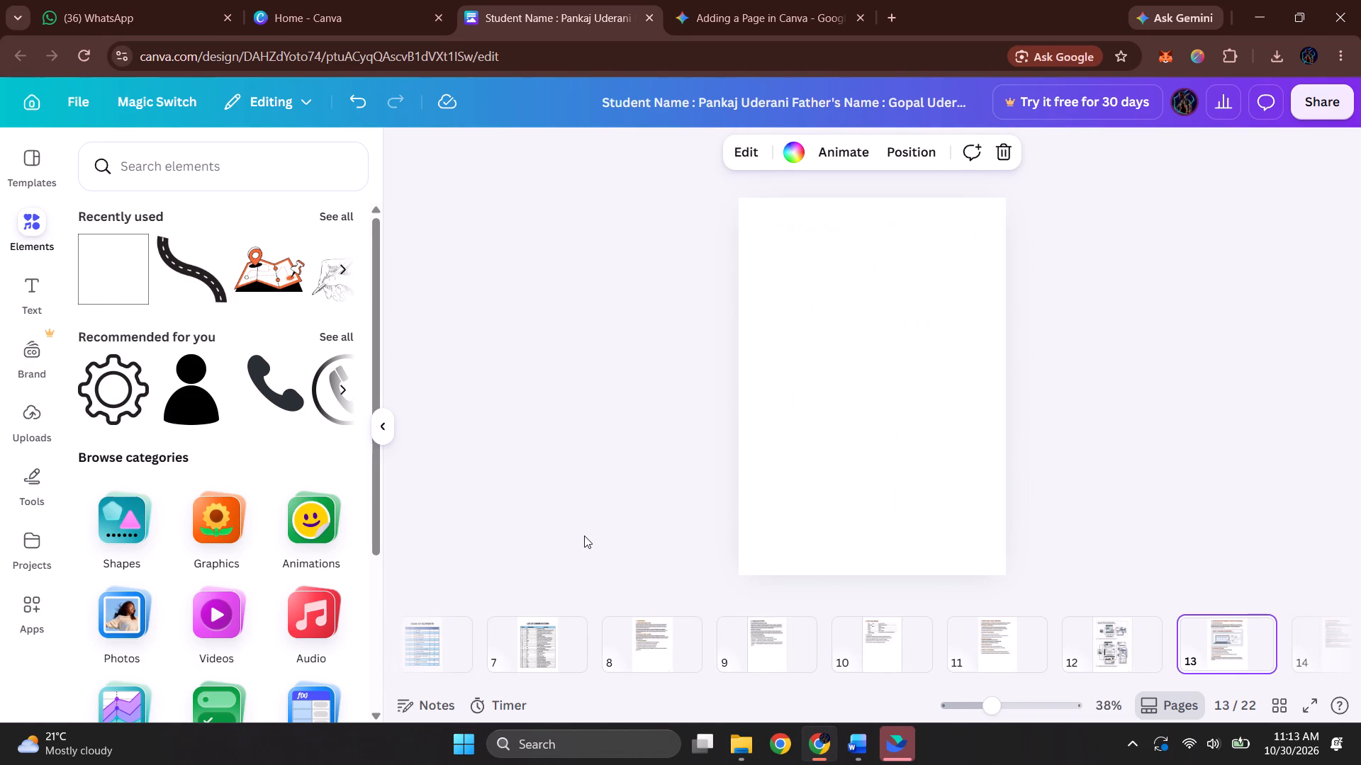
key("Right")
key("Right")
key("Right")
key("Right")
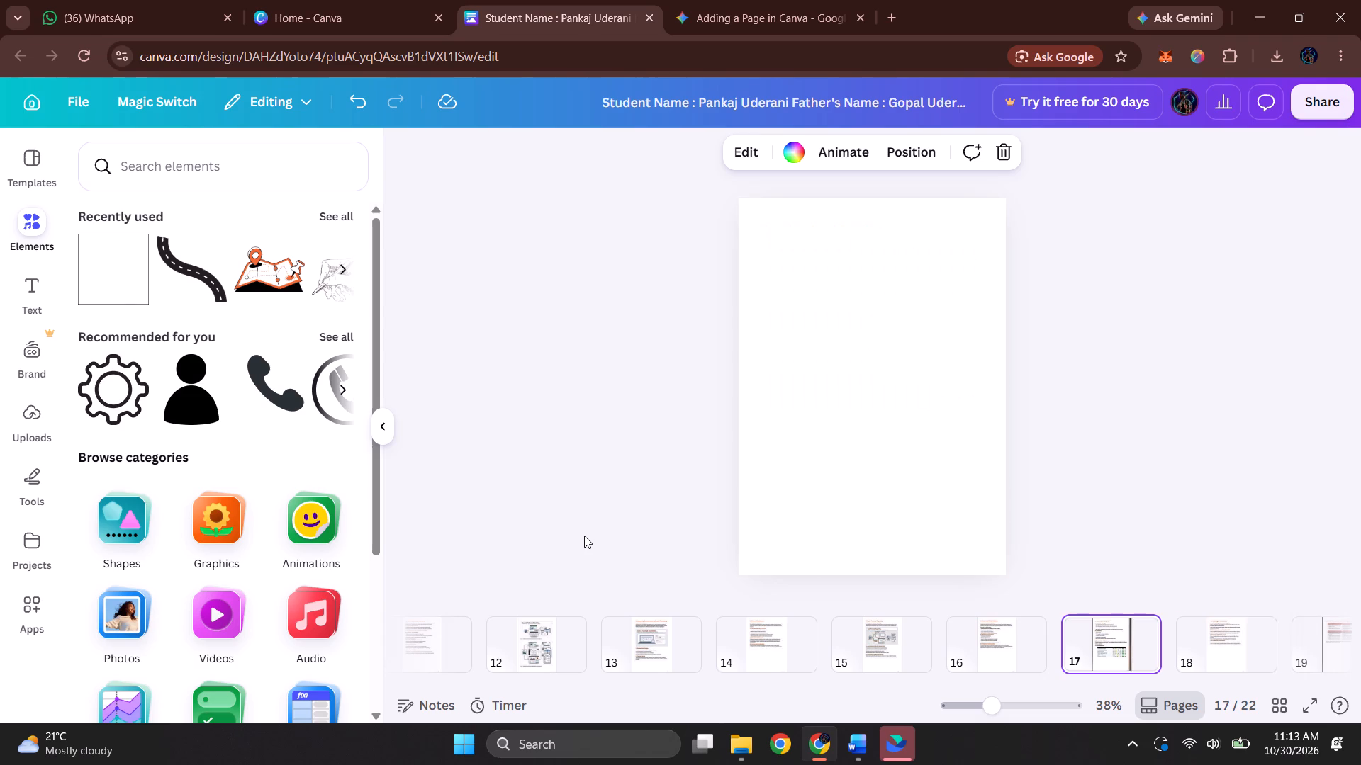
key("Right")
key("Right")
key("Right")
key("Right")
key("Right")
key("Right")
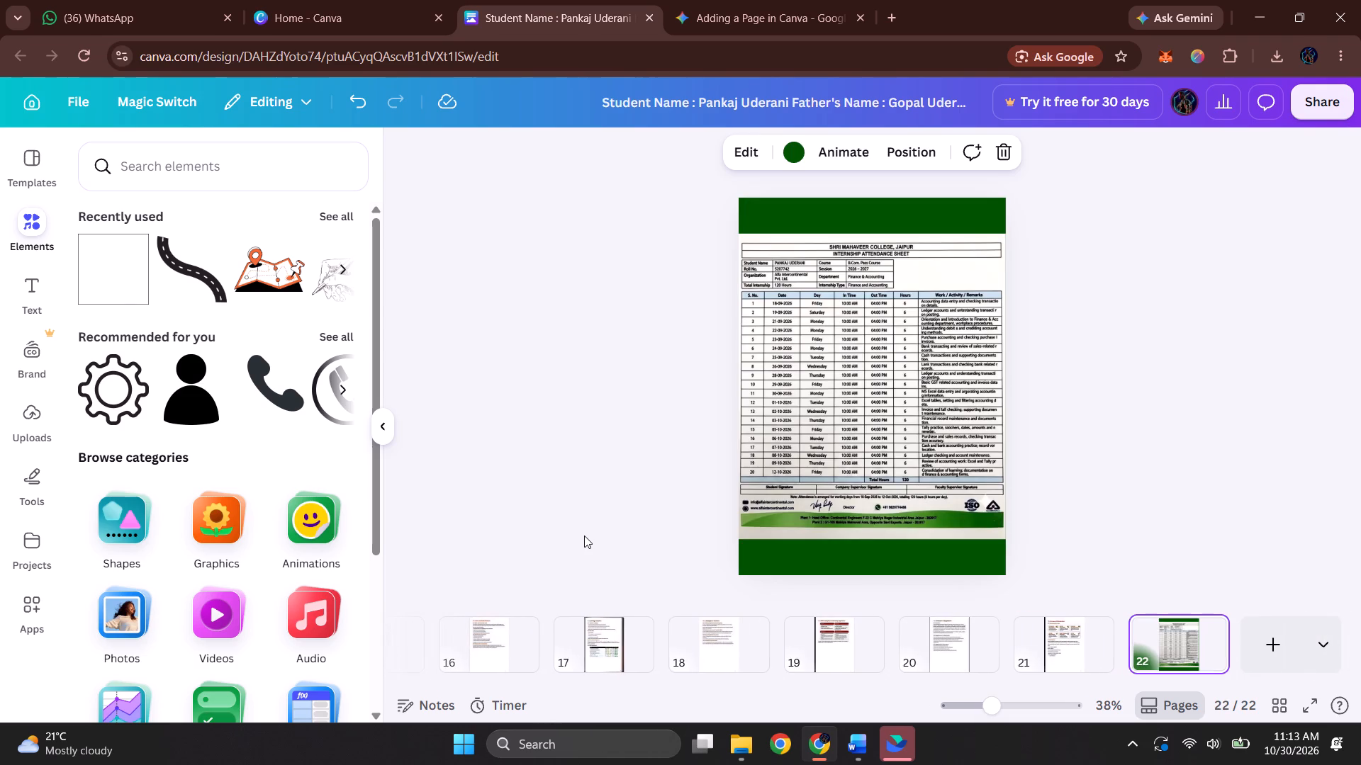
Open the background colour choices for the attendance sheet page, page 22.
left_click(931, 561)
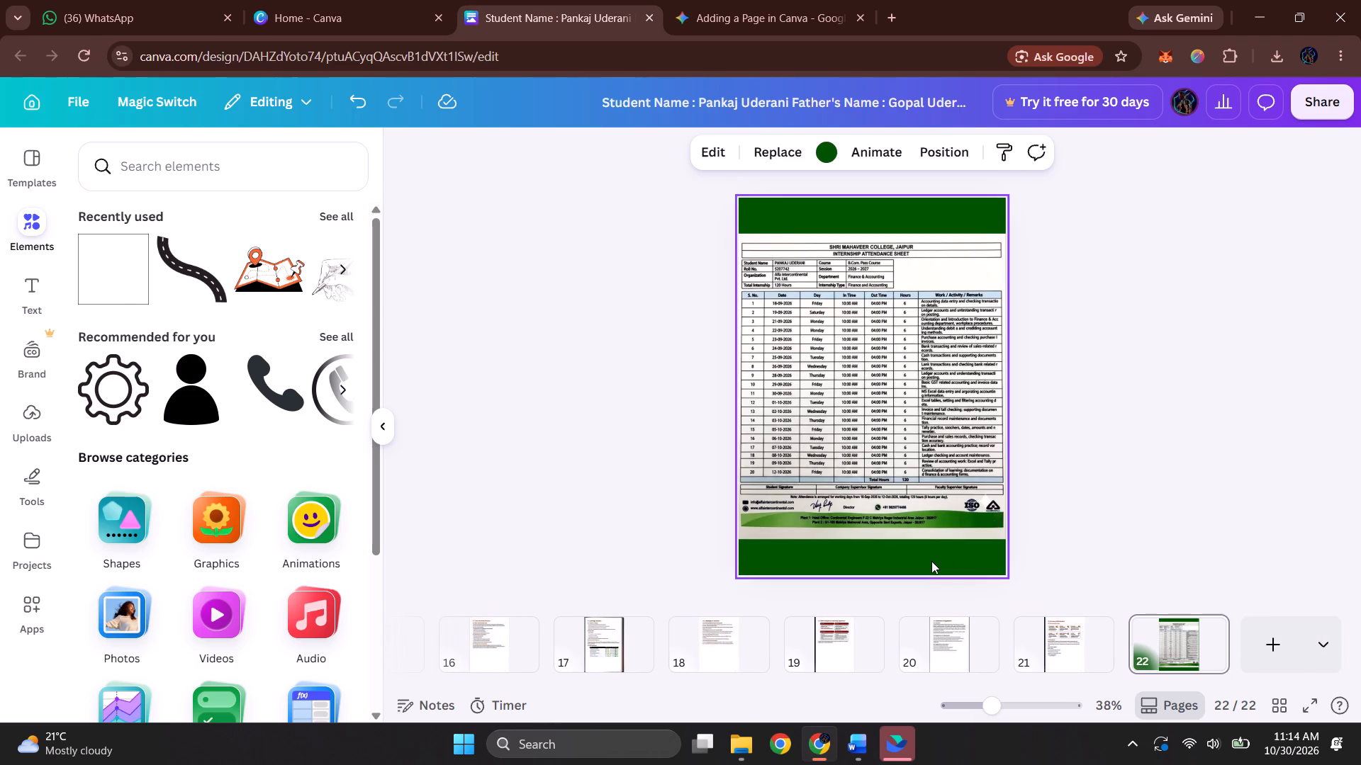
left_click(822, 150)
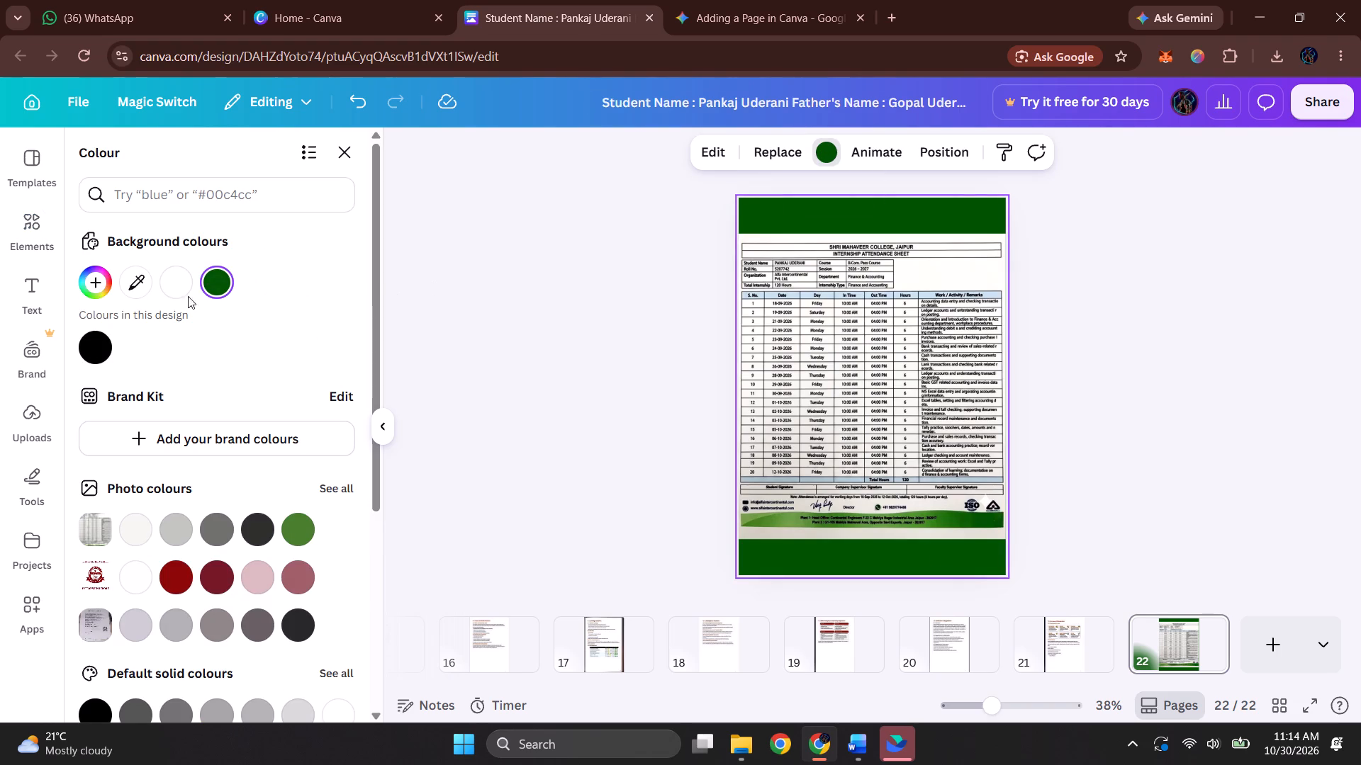
Set the background colour of the attendance sheet page, page 22, to white.
left_click(169, 284)
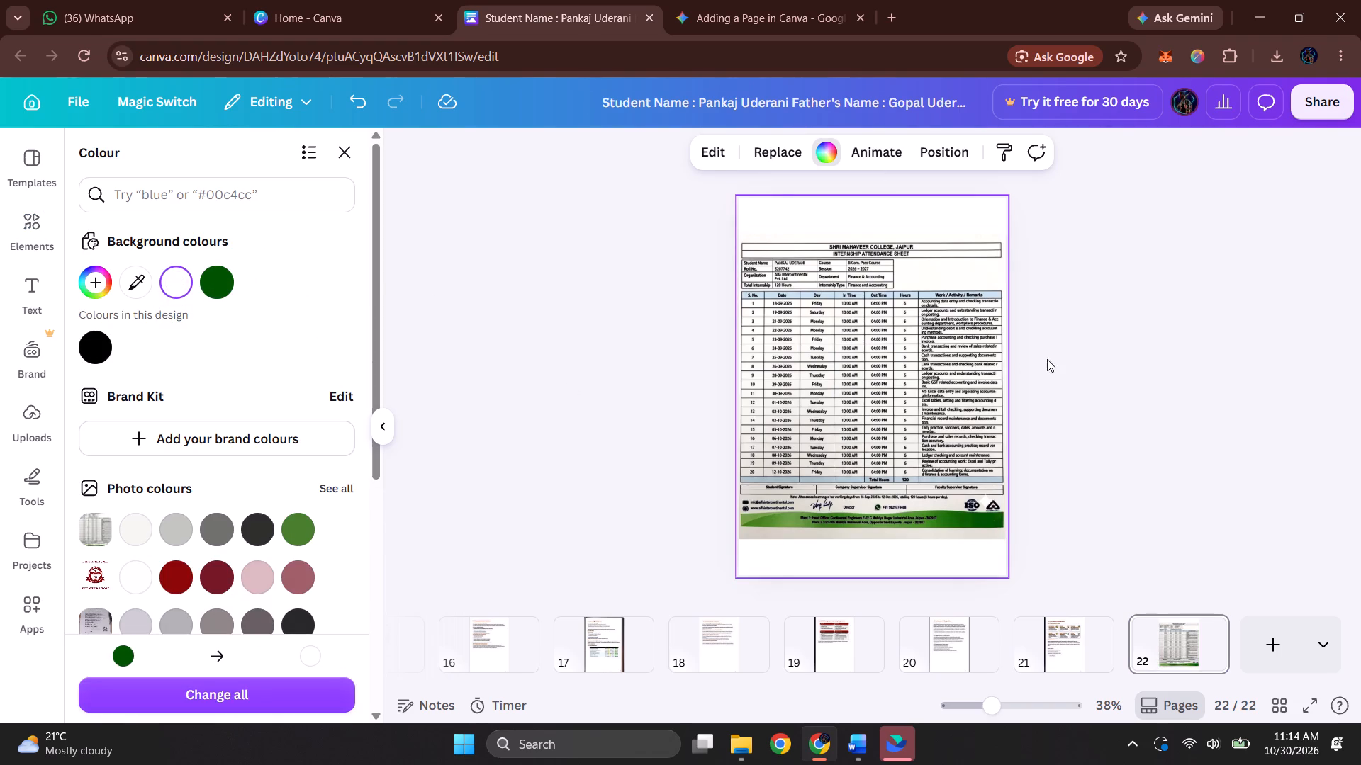
left_click(1077, 370)
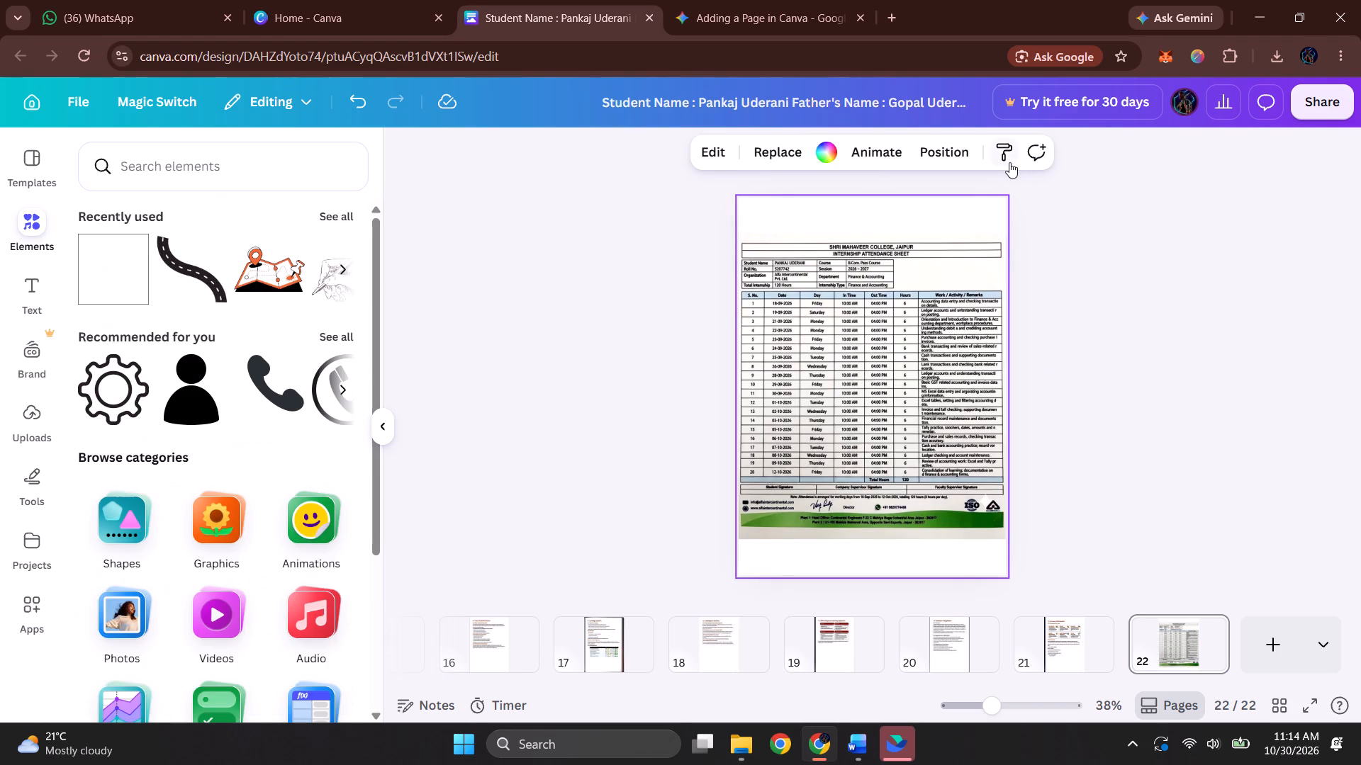
Download all pages of the report as a digital PDF and save it in Downloads as "pankaj final".
left_click(1318, 110)
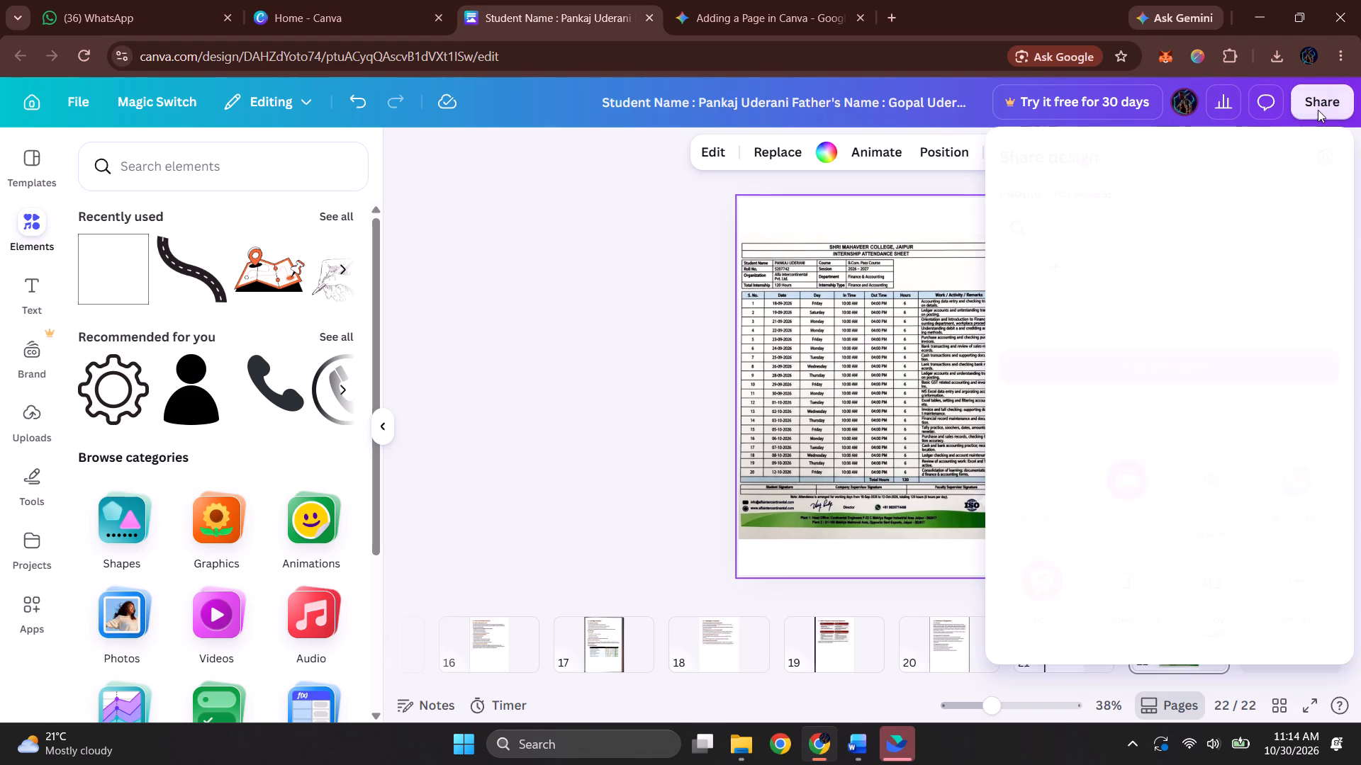
left_click(1044, 518)
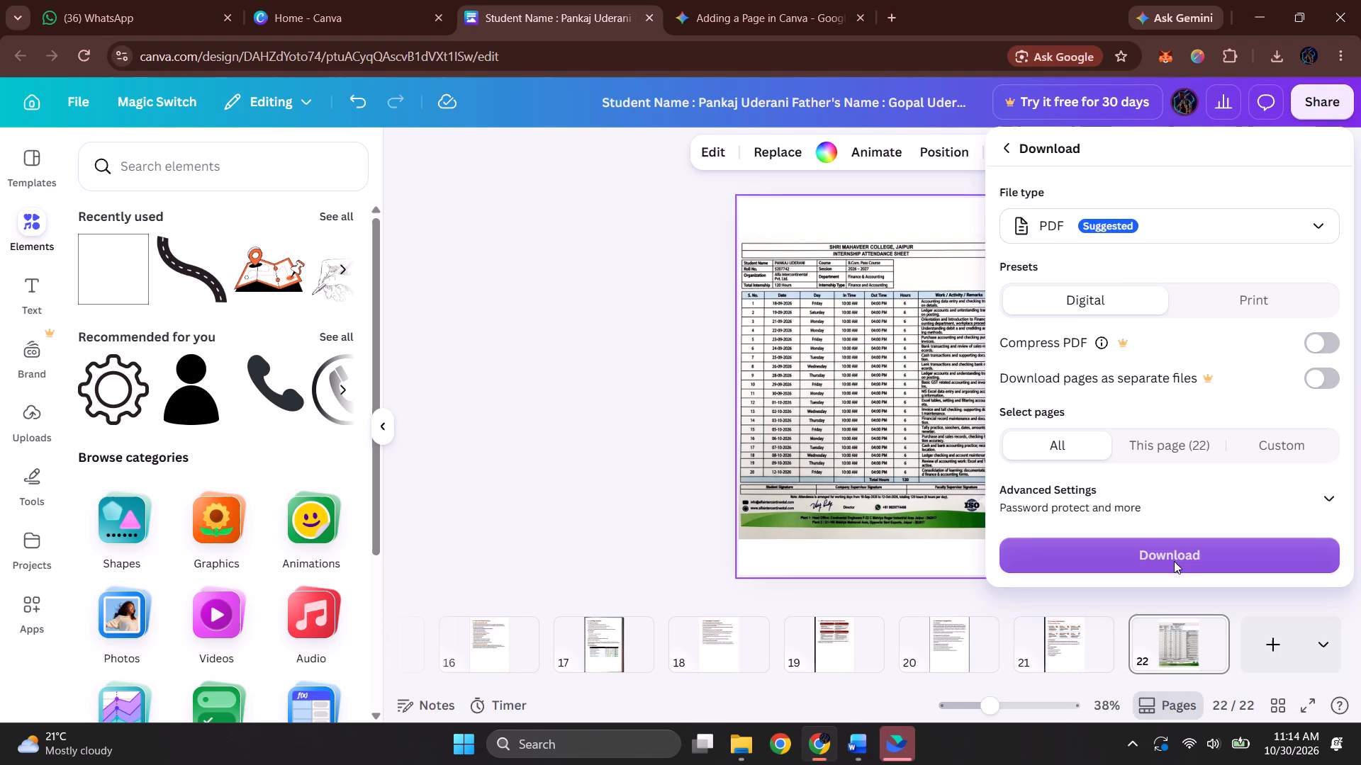
left_click(1174, 561)
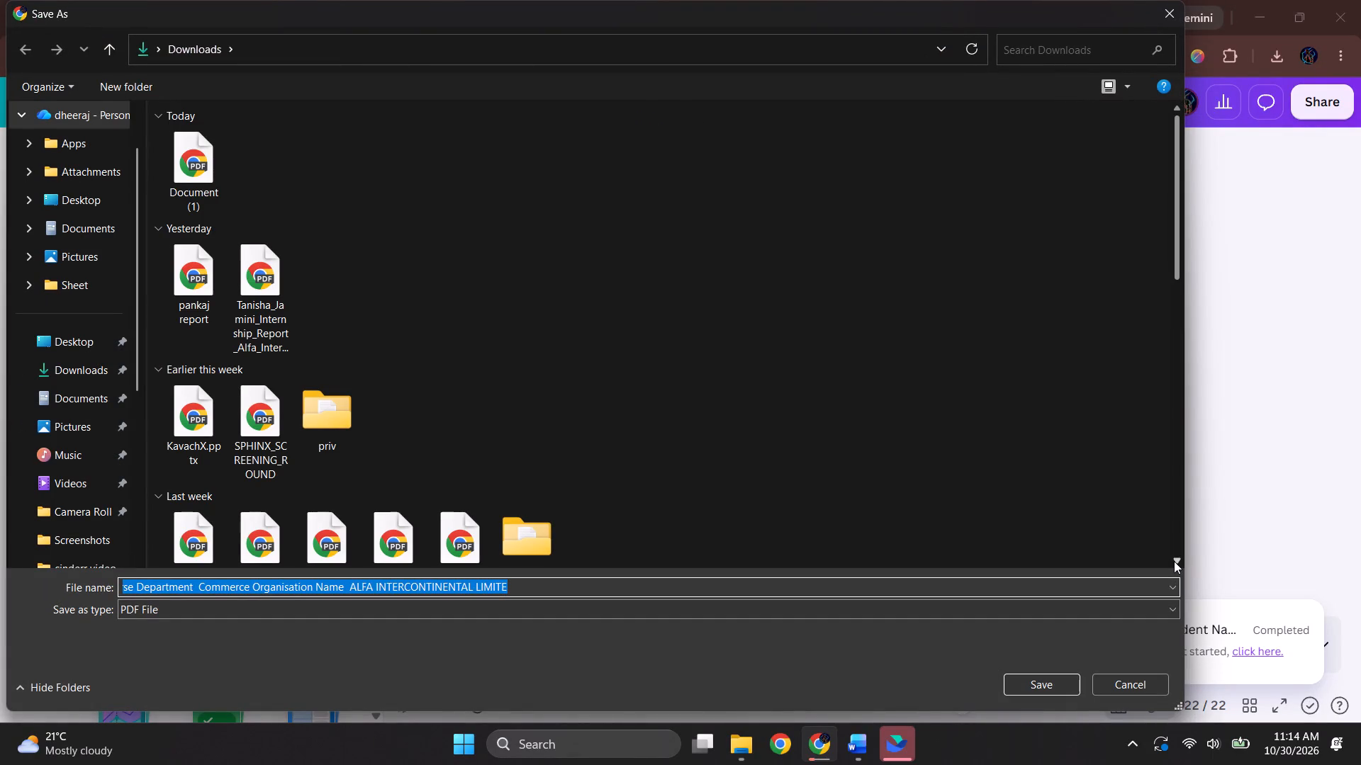
key("BackSpace")
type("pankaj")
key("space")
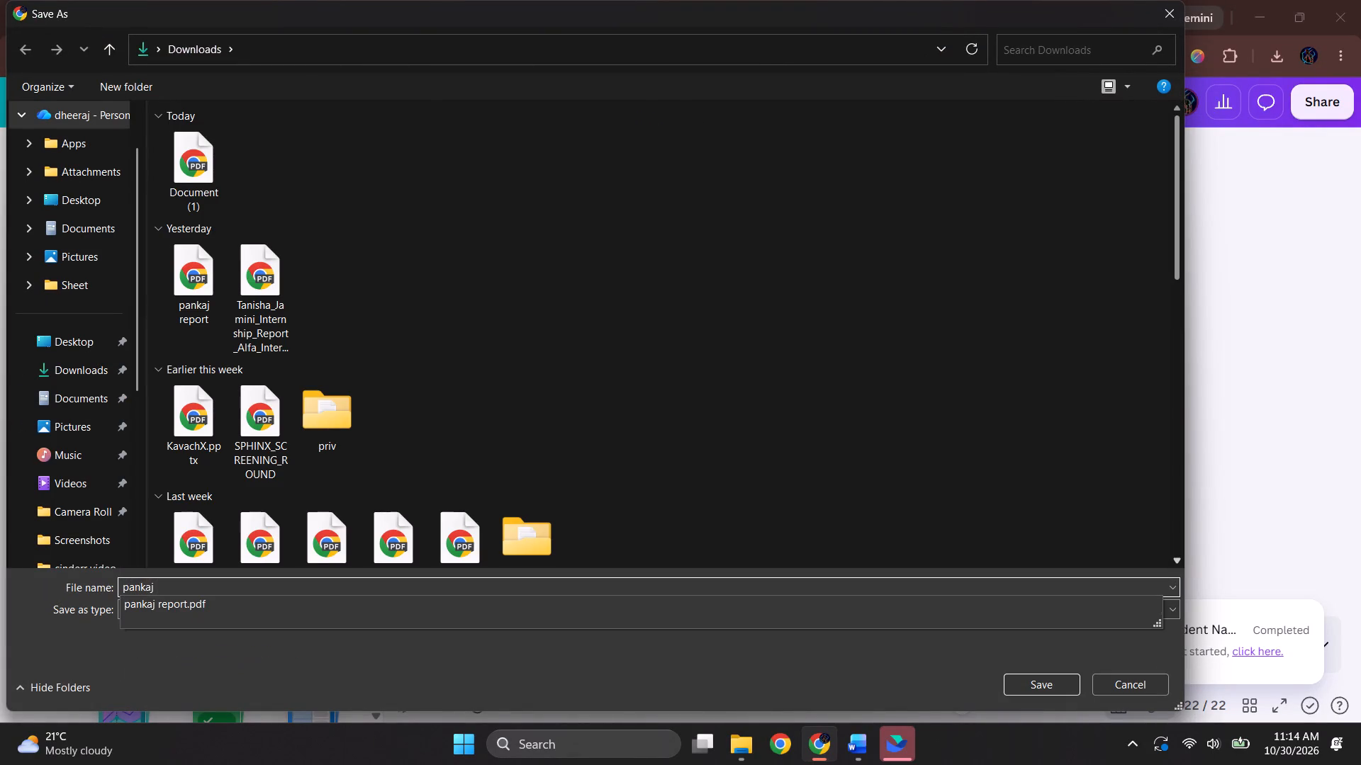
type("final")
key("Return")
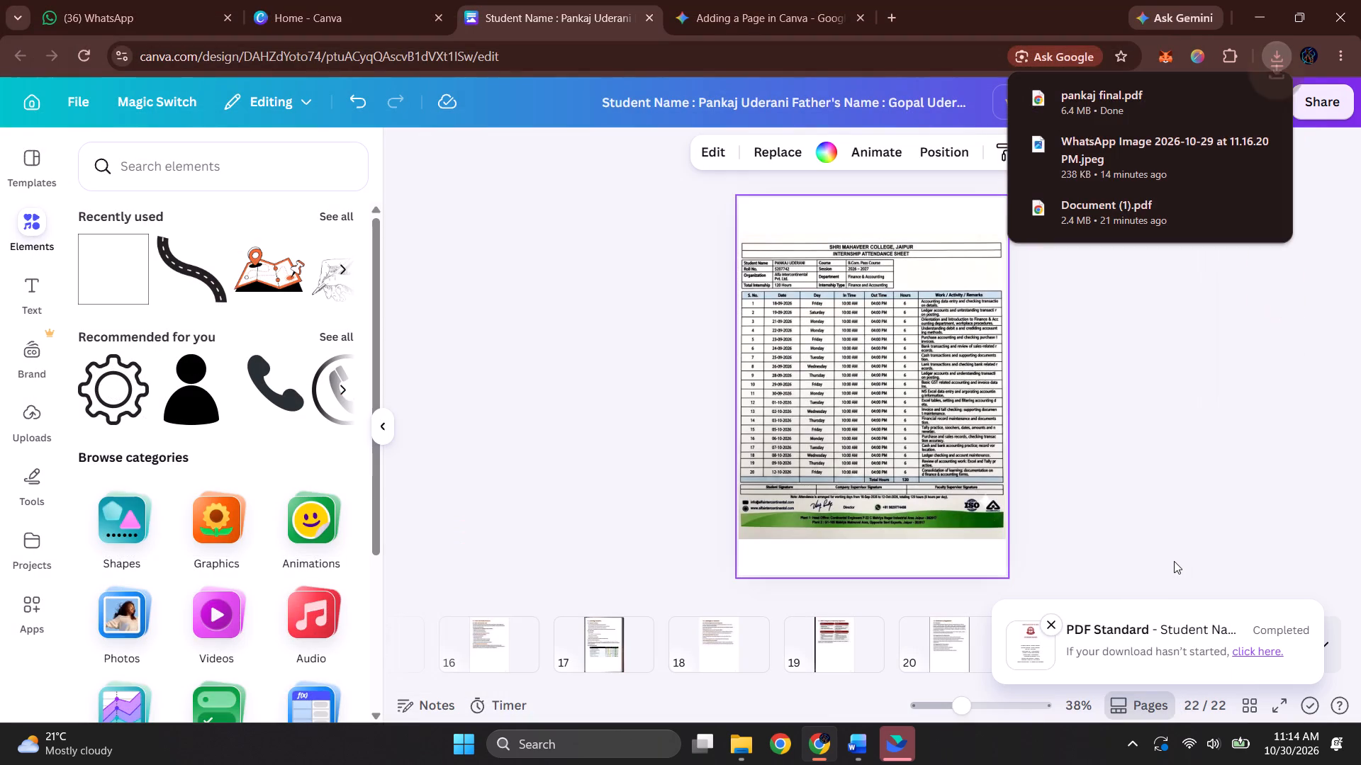